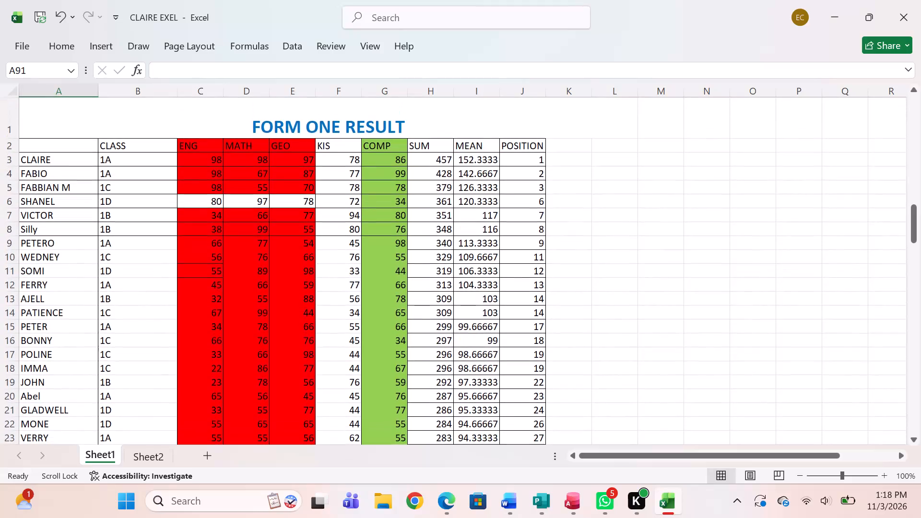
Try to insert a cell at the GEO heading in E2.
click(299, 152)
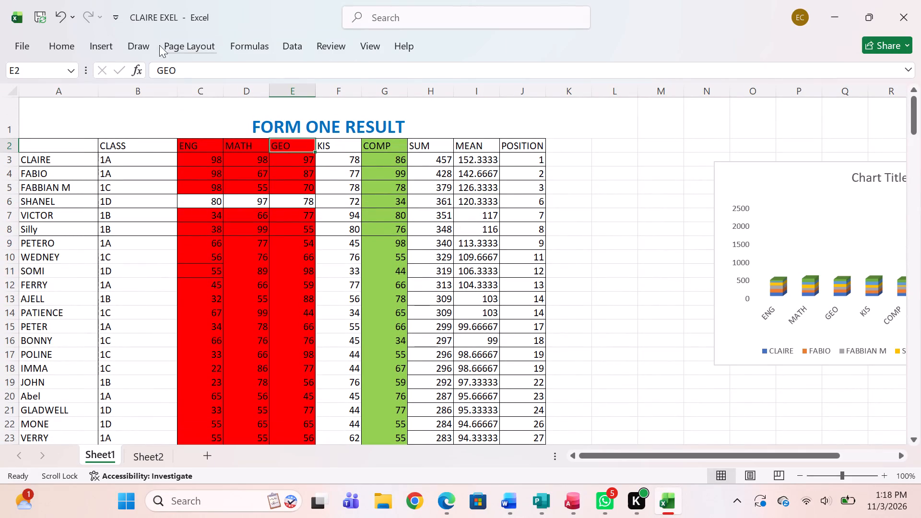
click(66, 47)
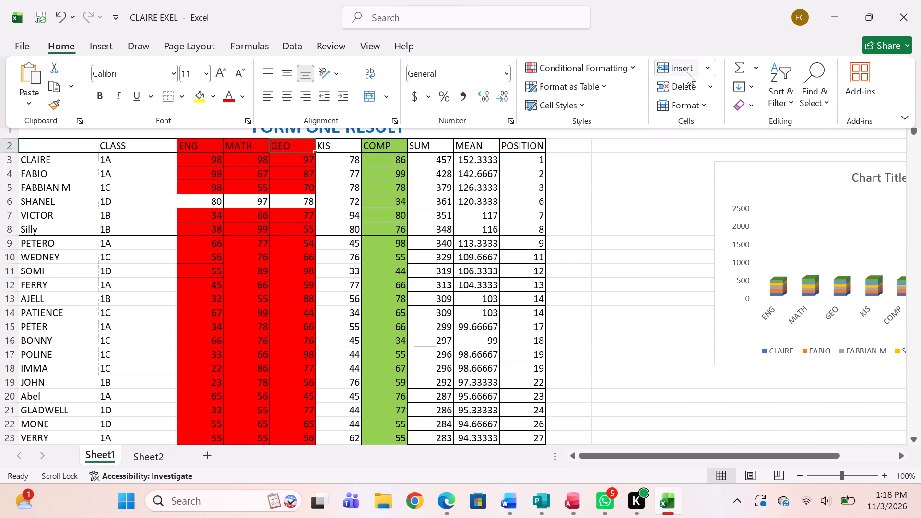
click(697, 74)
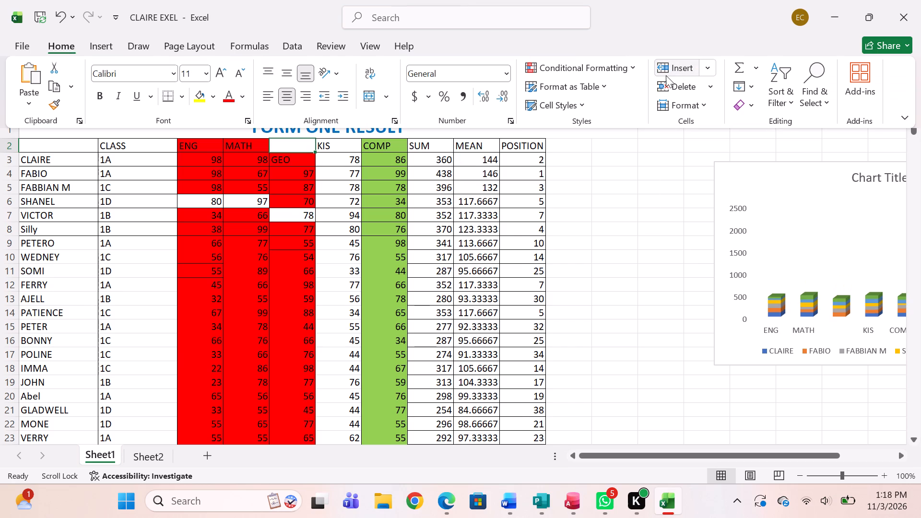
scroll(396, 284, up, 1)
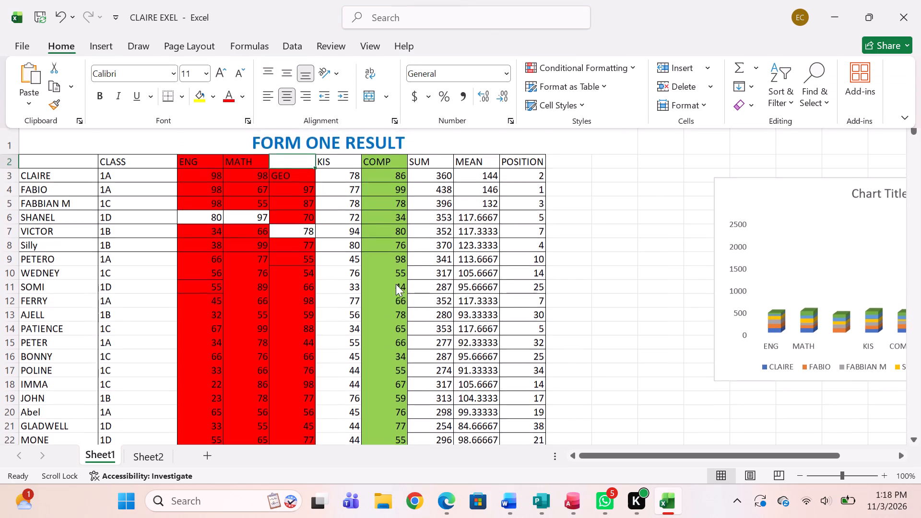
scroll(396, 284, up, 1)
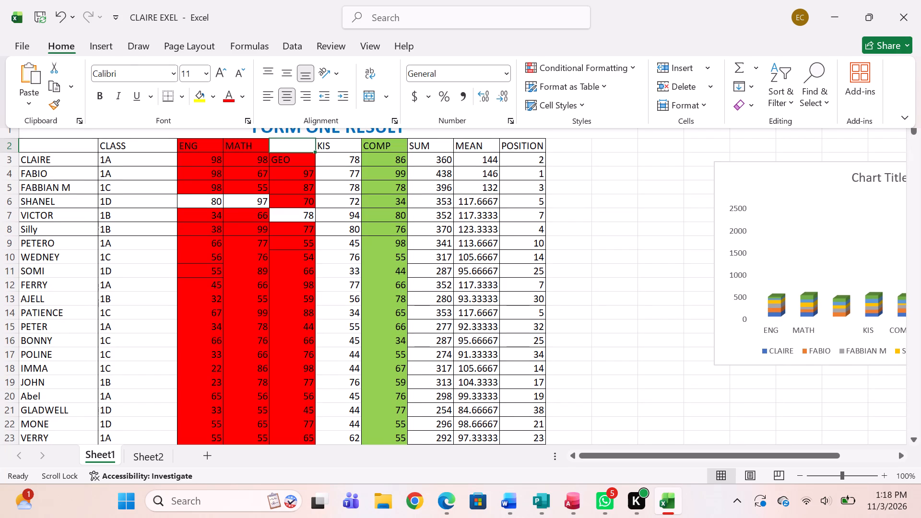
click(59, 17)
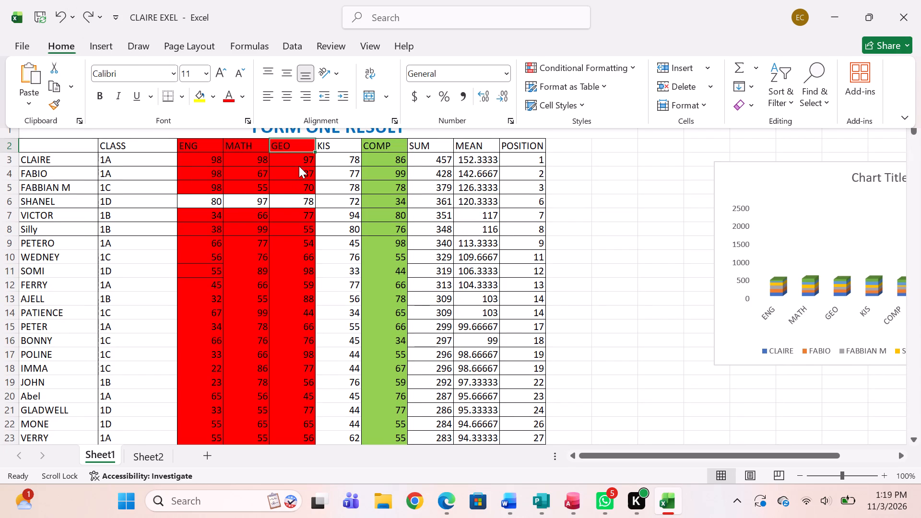
Insert a new sheet column before the KIS column and enter HISTORY as its heading in F2.
click(332, 145)
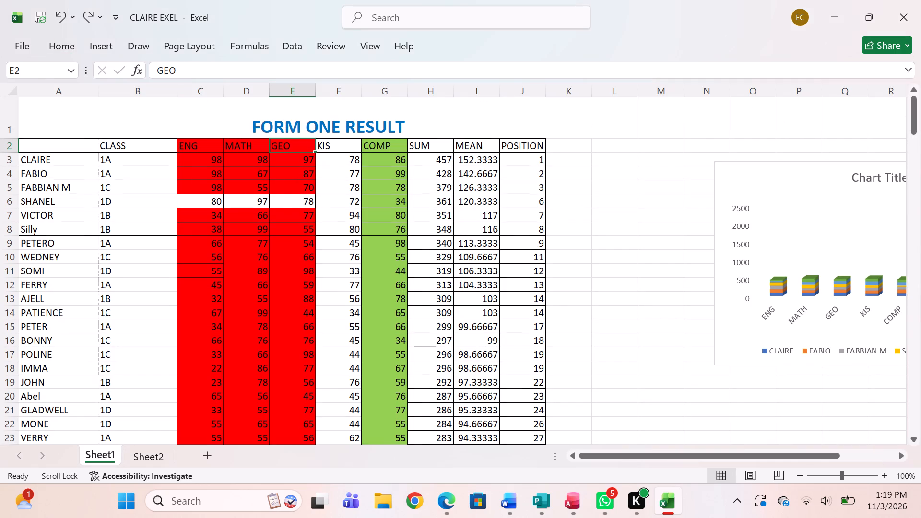
click(332, 146)
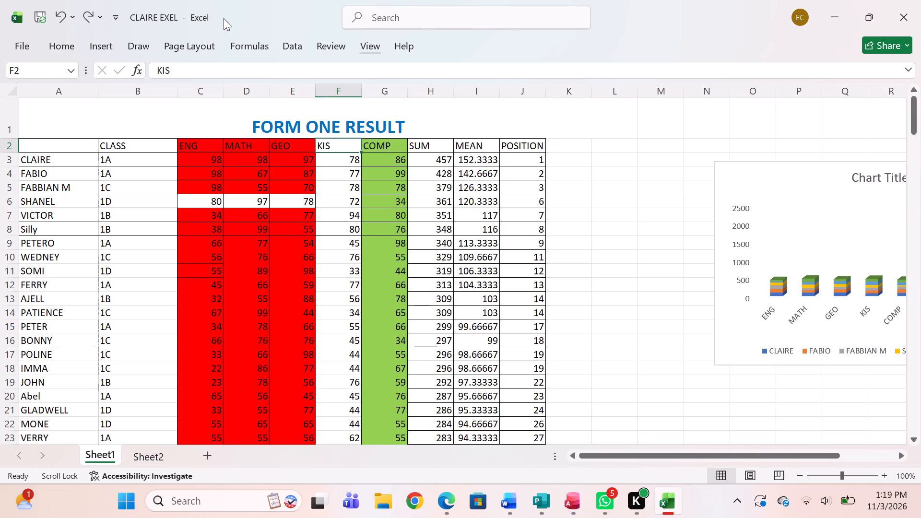
click(69, 49)
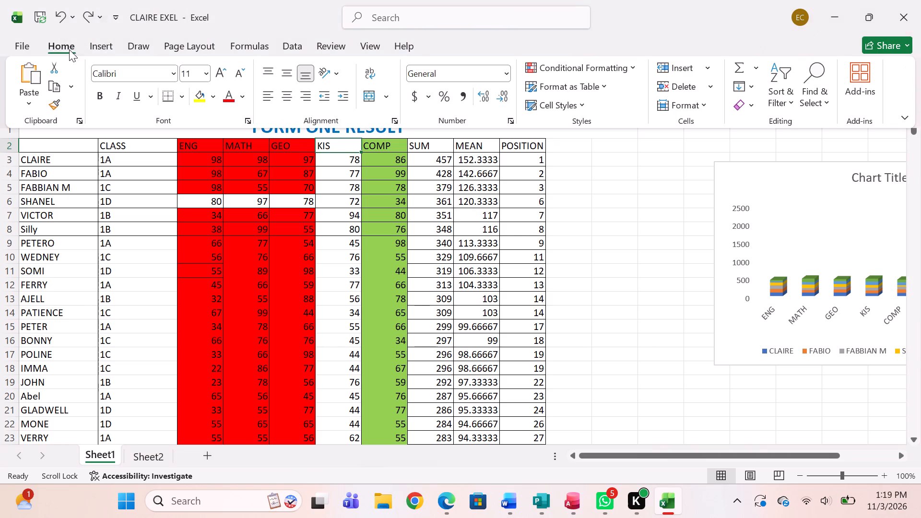
click(708, 66)
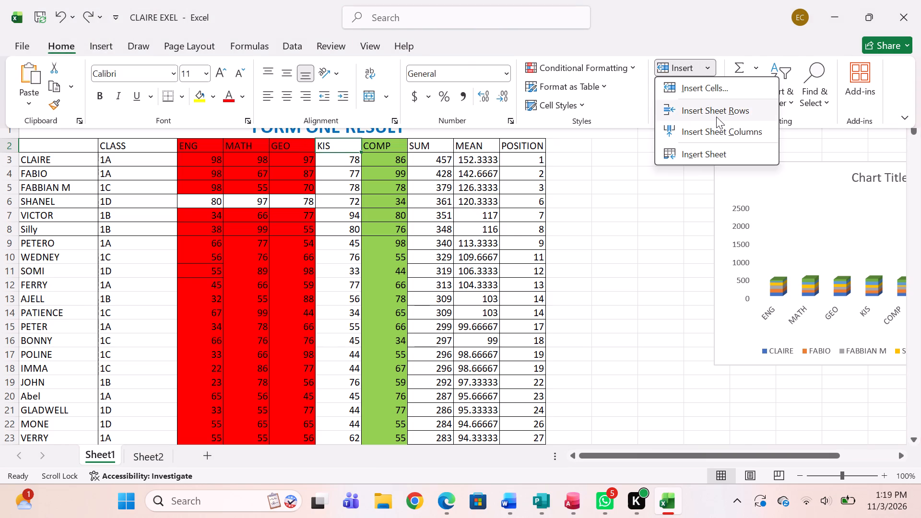
click(717, 129)
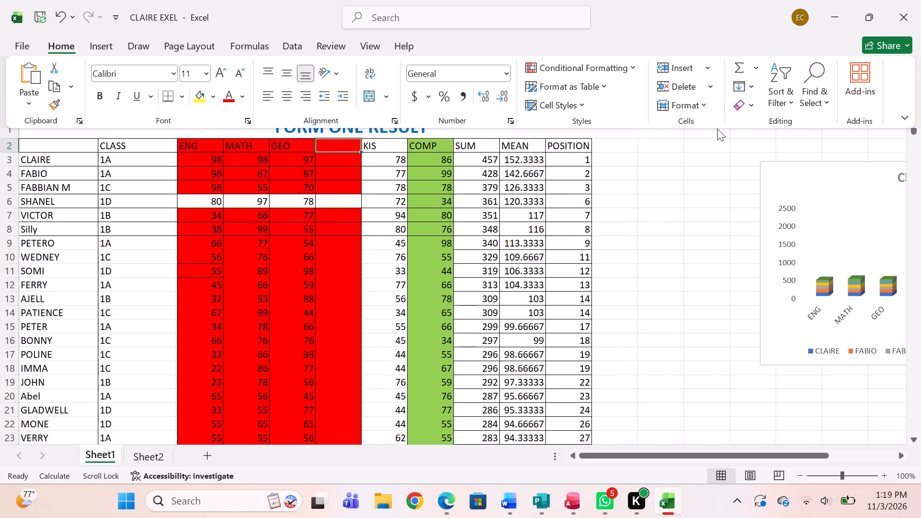
text(HIS)
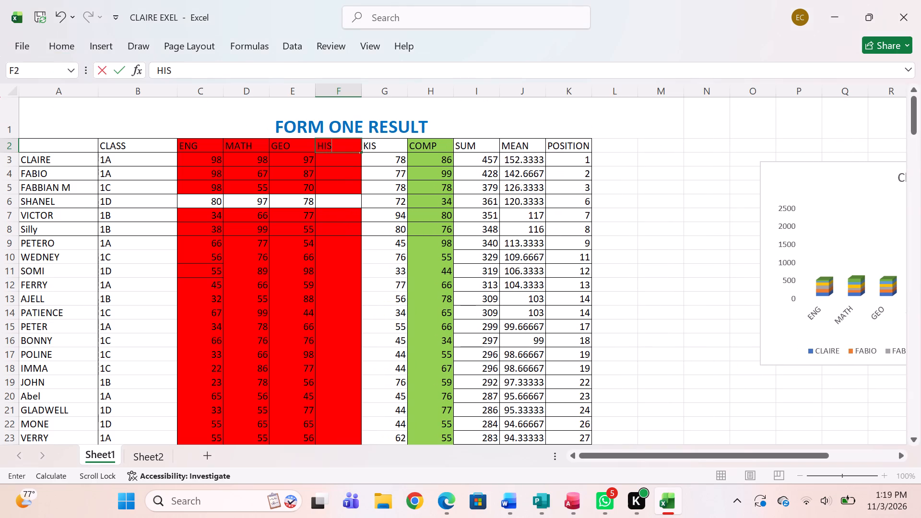
text(TORY)
Enter the HISTORY marks 34, 34, 67, 78 and 54 in cells F3 to F7.
click(333, 157)
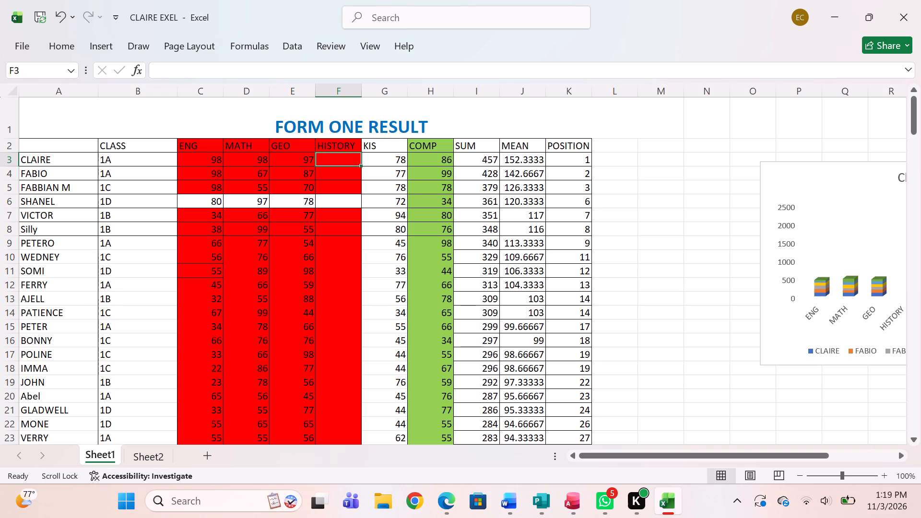
text(34)
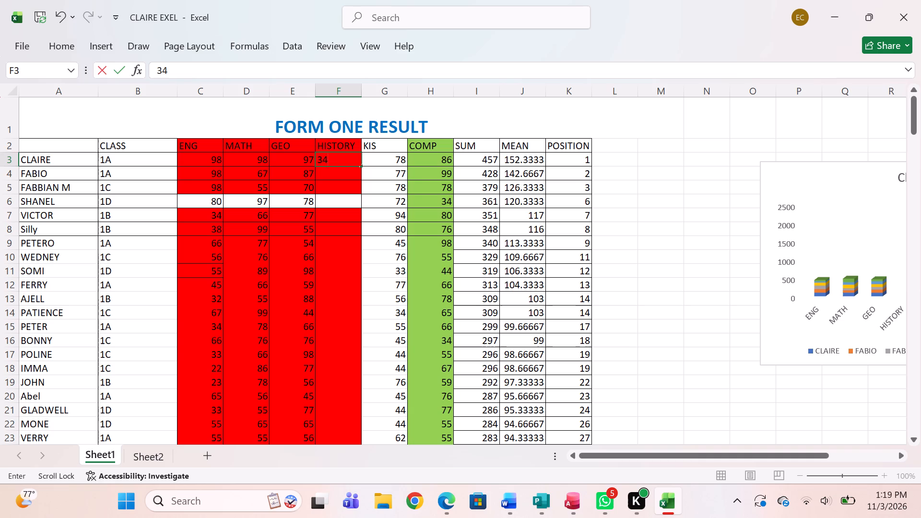
click(330, 177)
text(34)
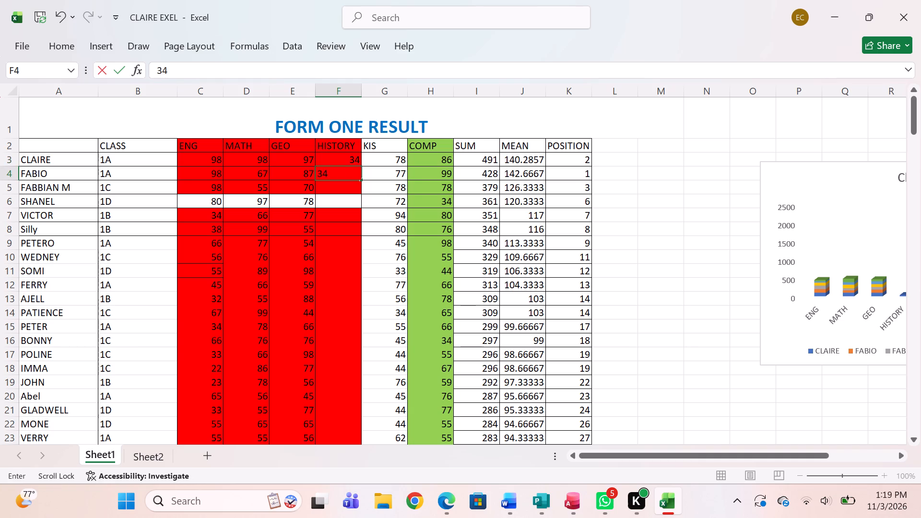
click(332, 188)
text(67)
click(328, 205)
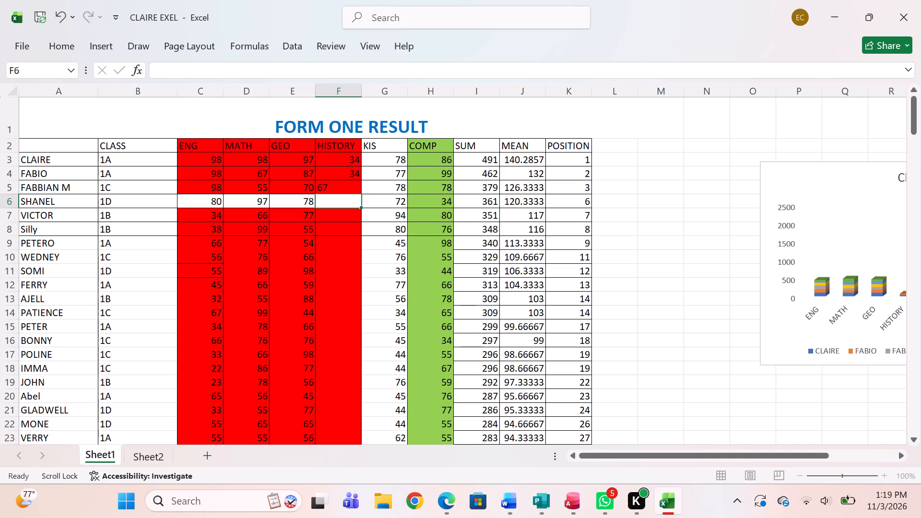
text(78)
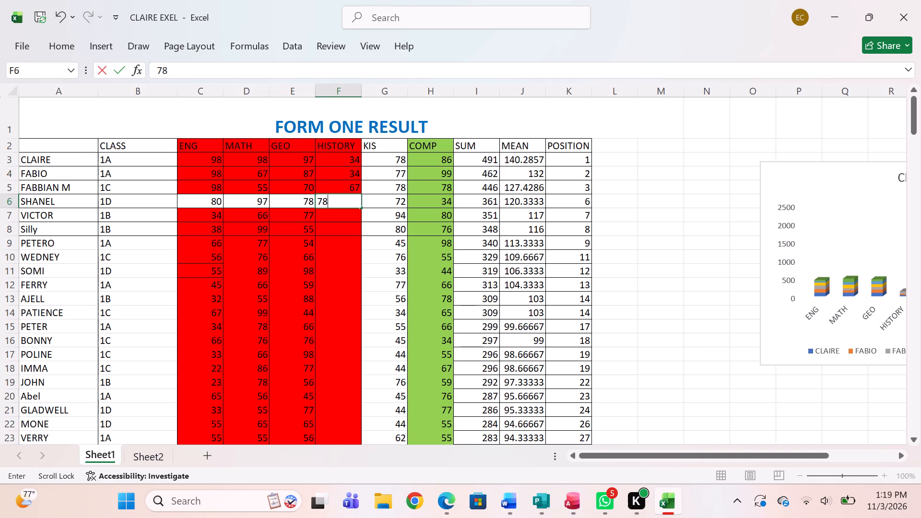
click(326, 216)
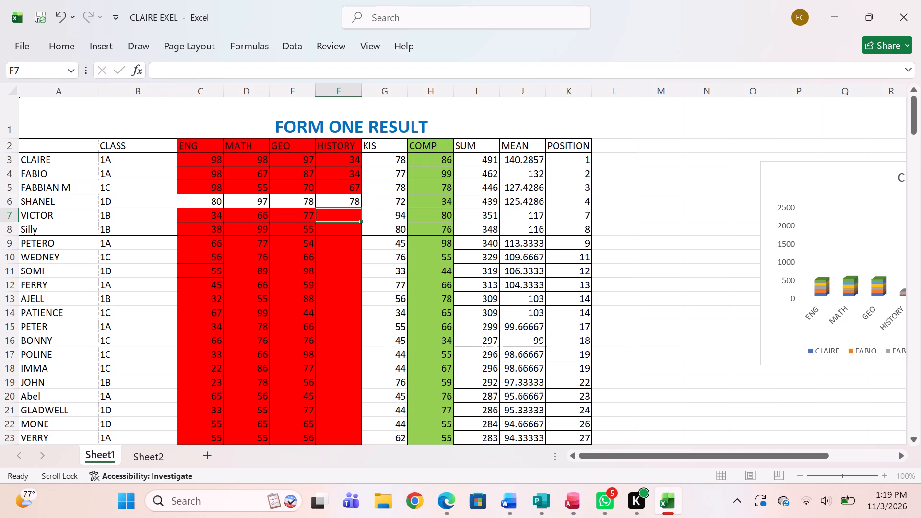
text(54)
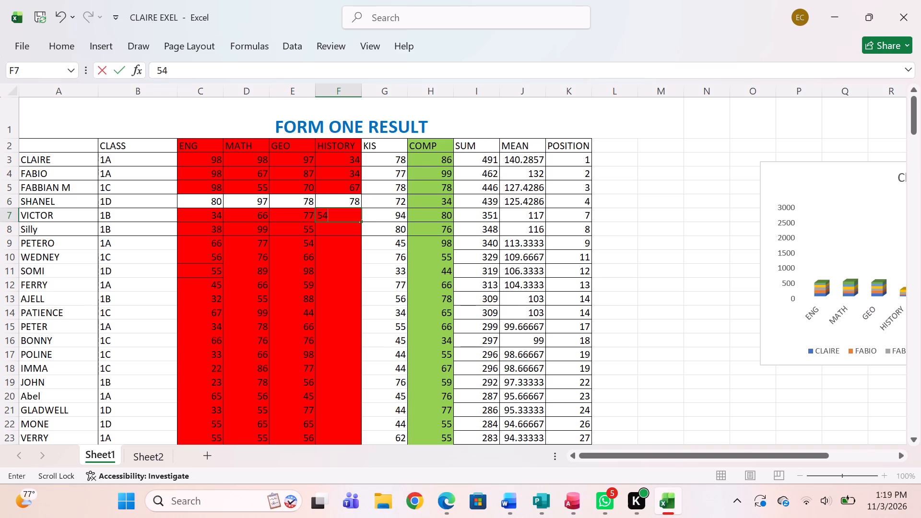
Enter the HISTORY marks 55, 78, 56, 76 and 56 in cells F8 to F12.
click(328, 226)
text(55)
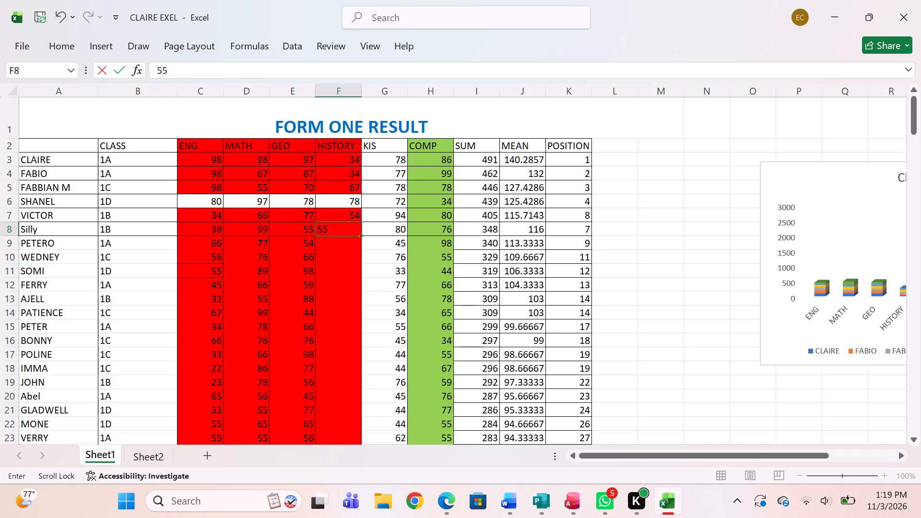
click(330, 241)
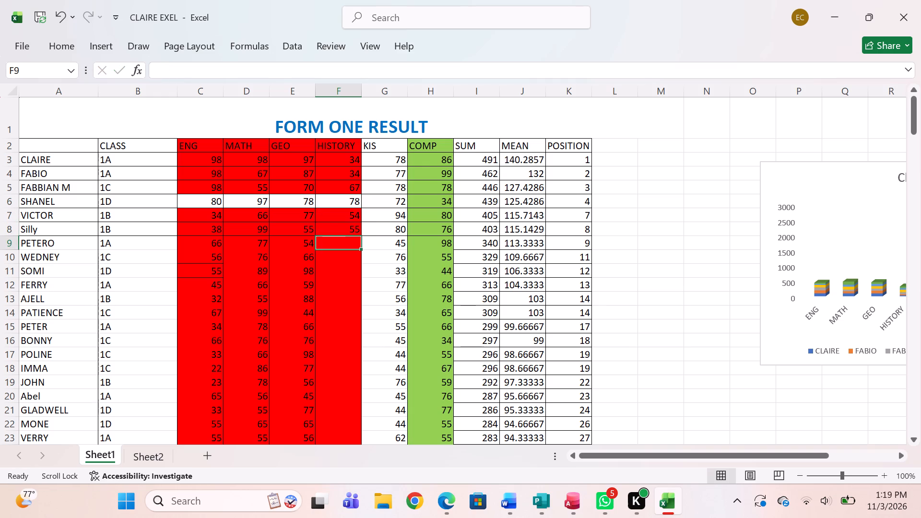
text(78)
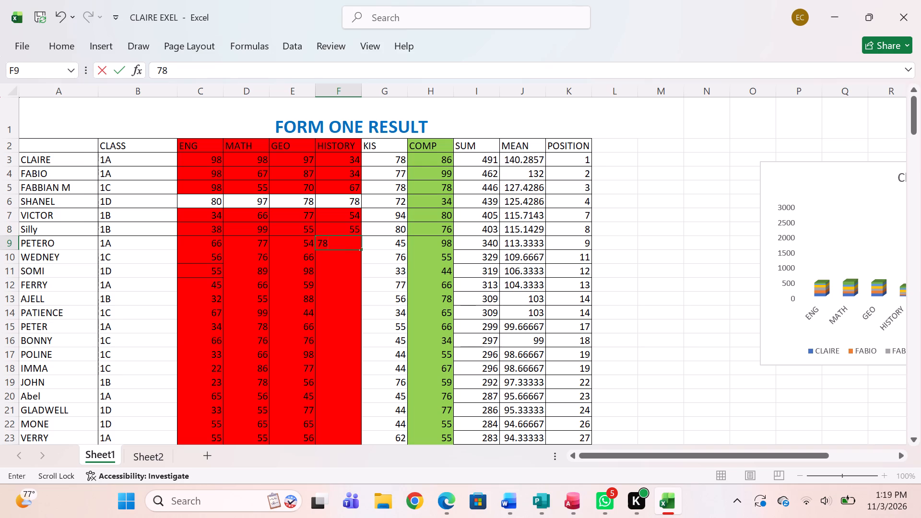
click(331, 257)
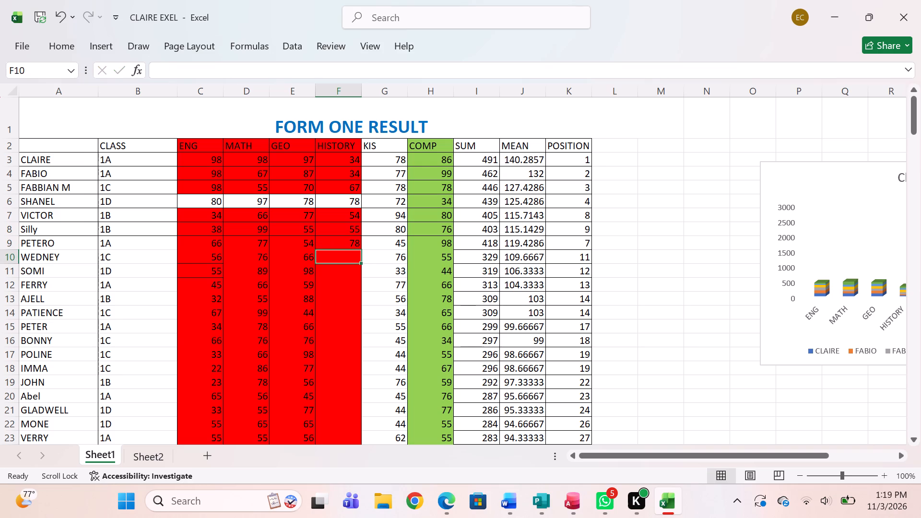
text(56)
click(331, 272)
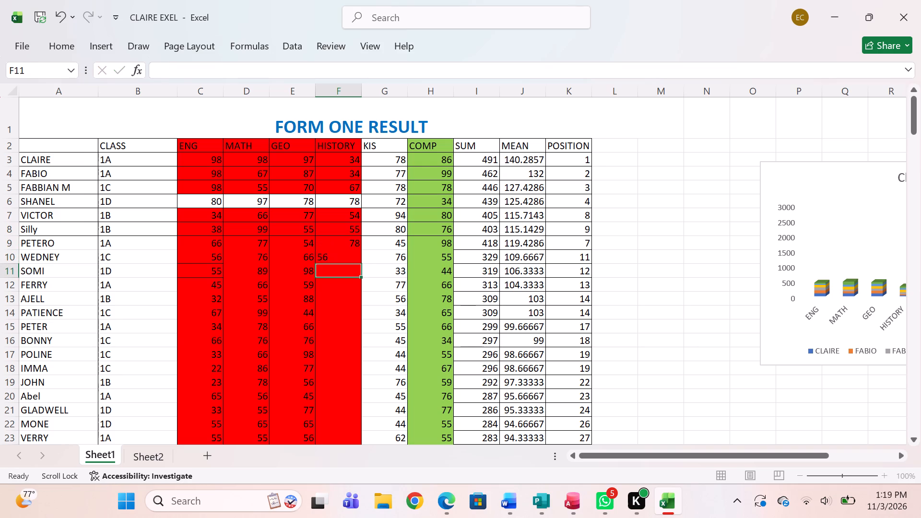
text(76)
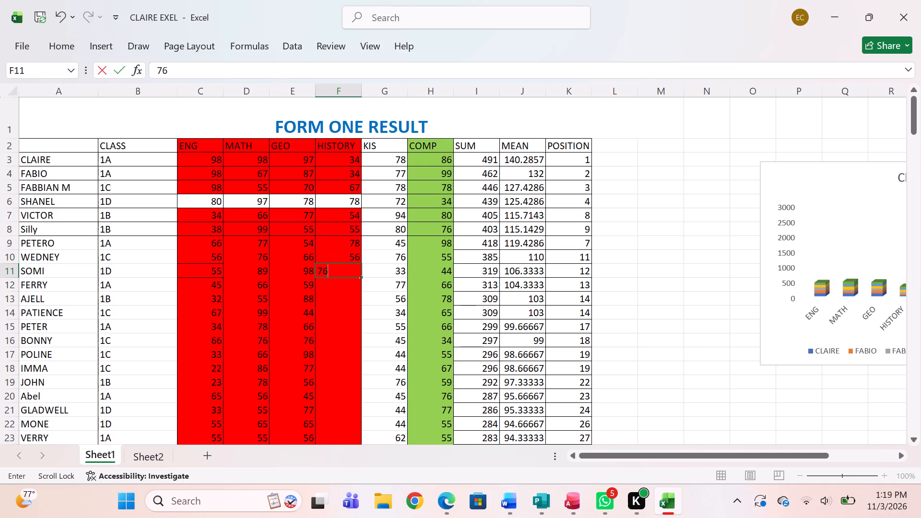
click(326, 288)
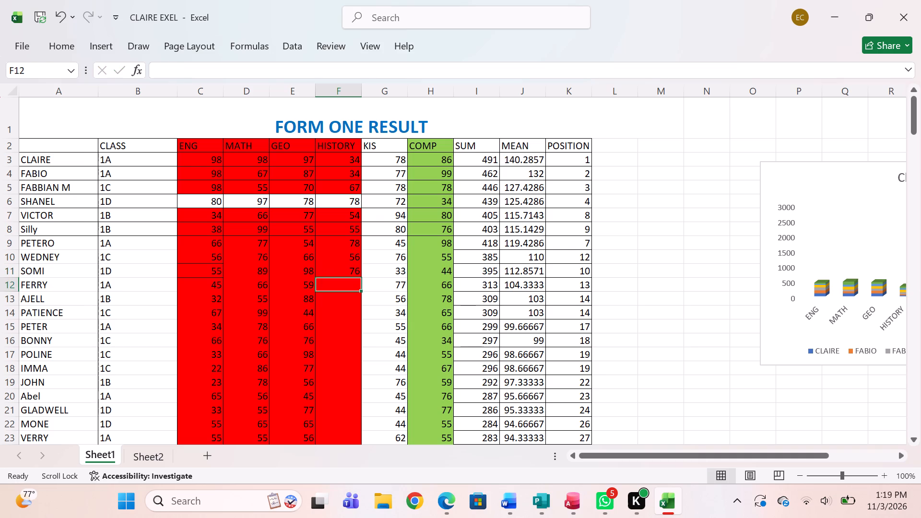
text(56)
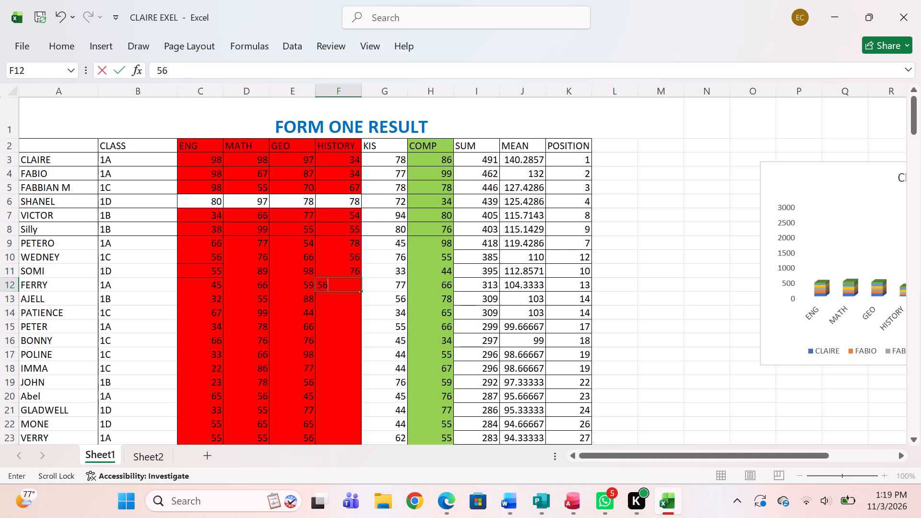
Enter the HISTORY marks 45, 88 and 66 in cells F13 to F15.
click(326, 302)
text(45)
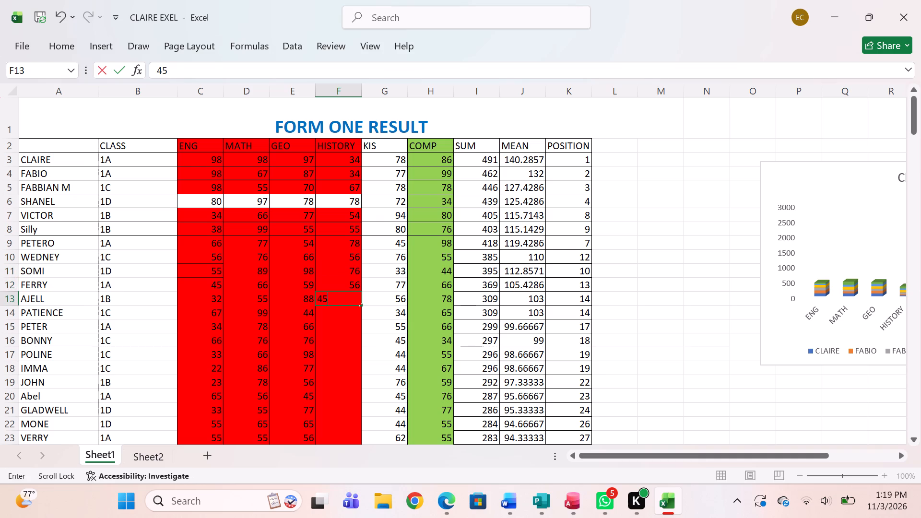
click(323, 316)
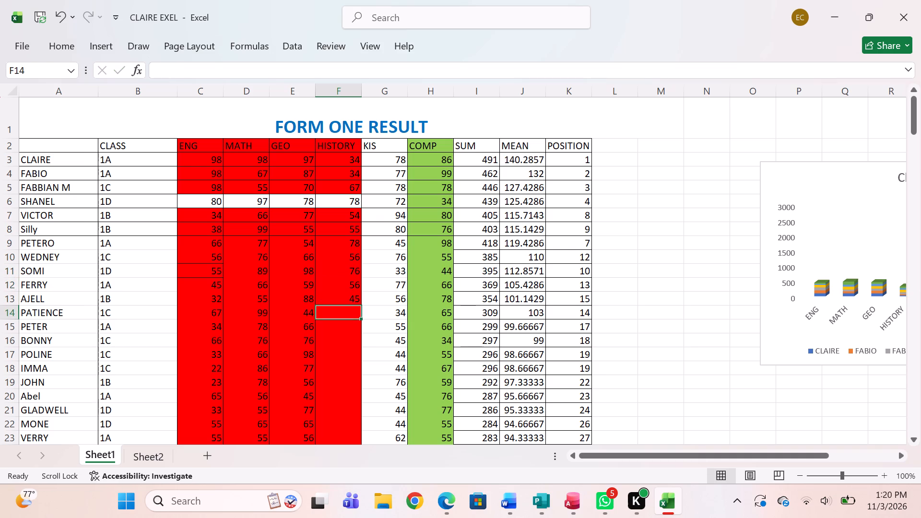
text(88)
click(323, 327)
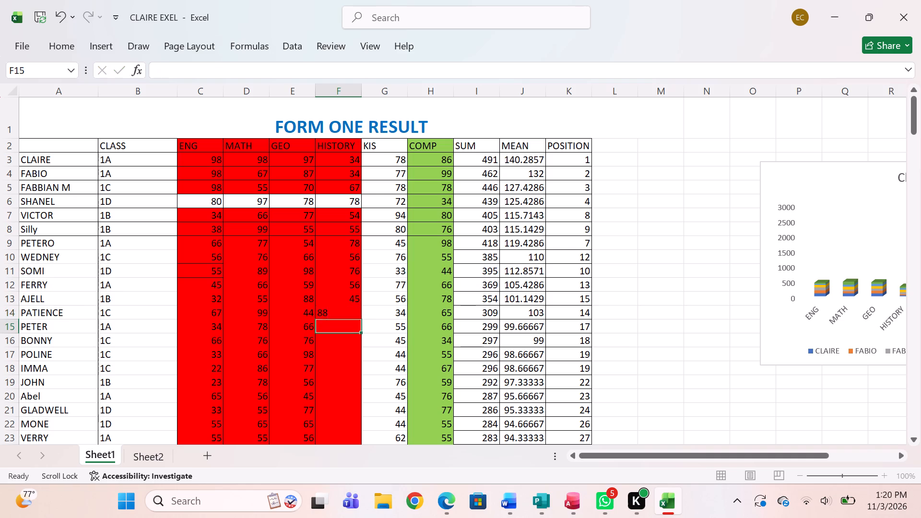
text(66)
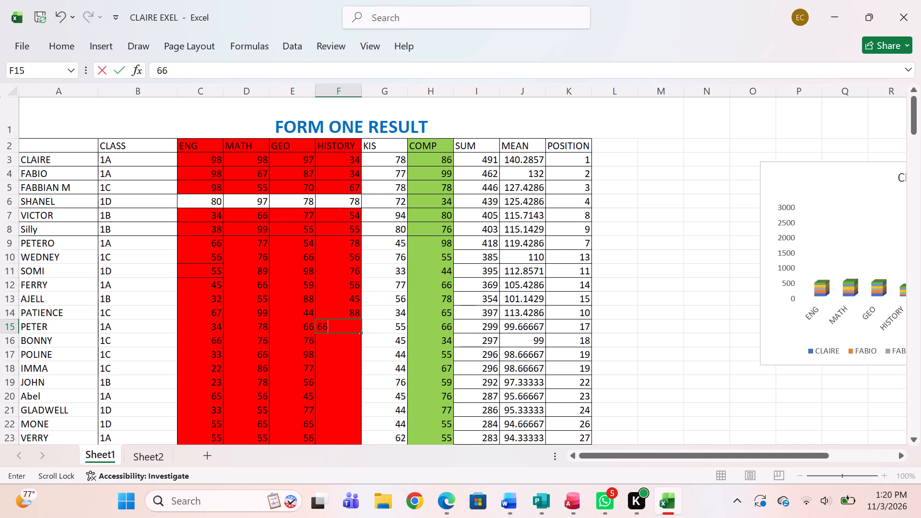
click(324, 341)
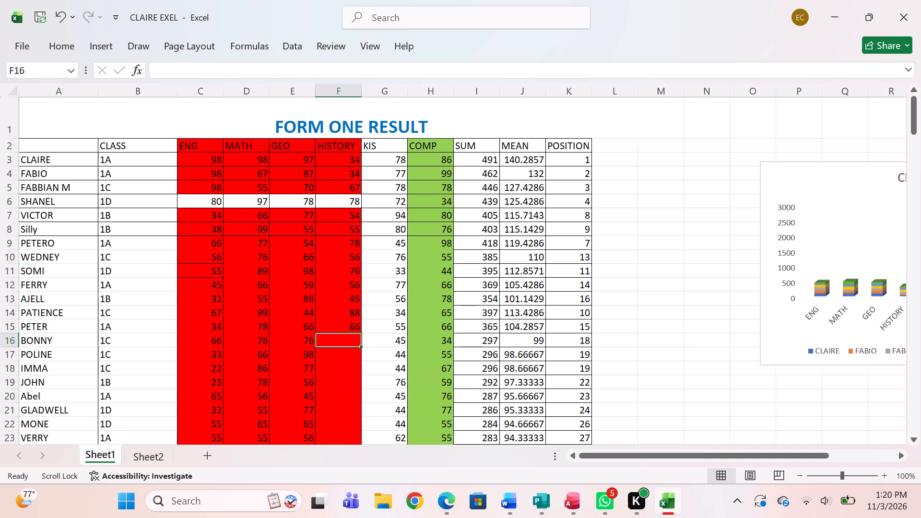
Change the HISTORY marks to 88 for CLAIRE in F3 and 90 for FABIO in F4.
click(352, 159)
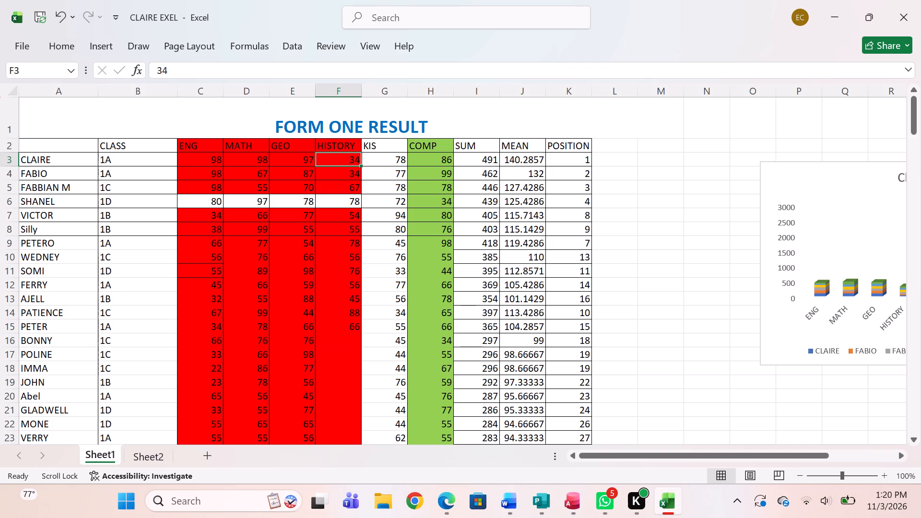
text(88)
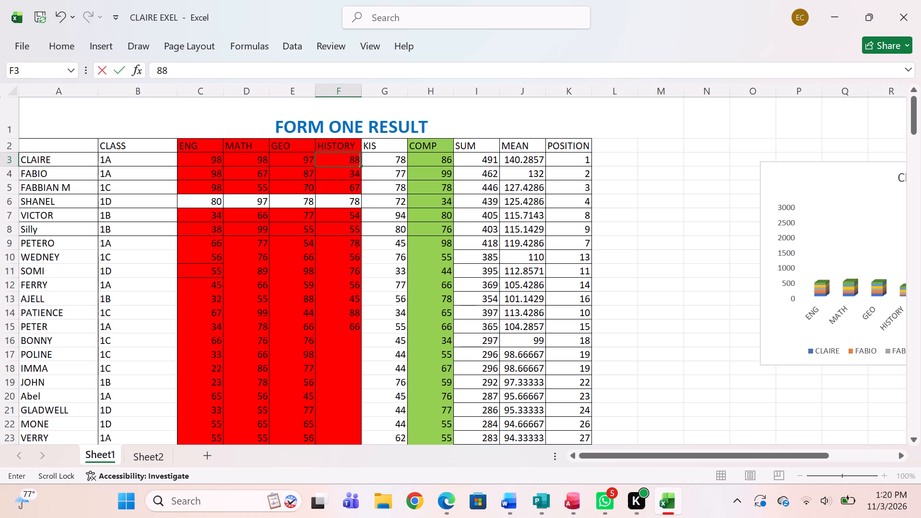
click(345, 175)
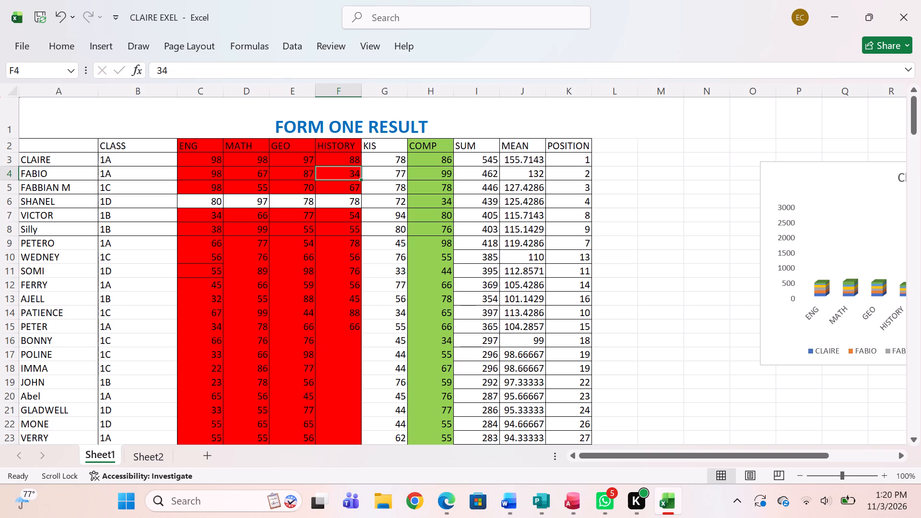
text(90)
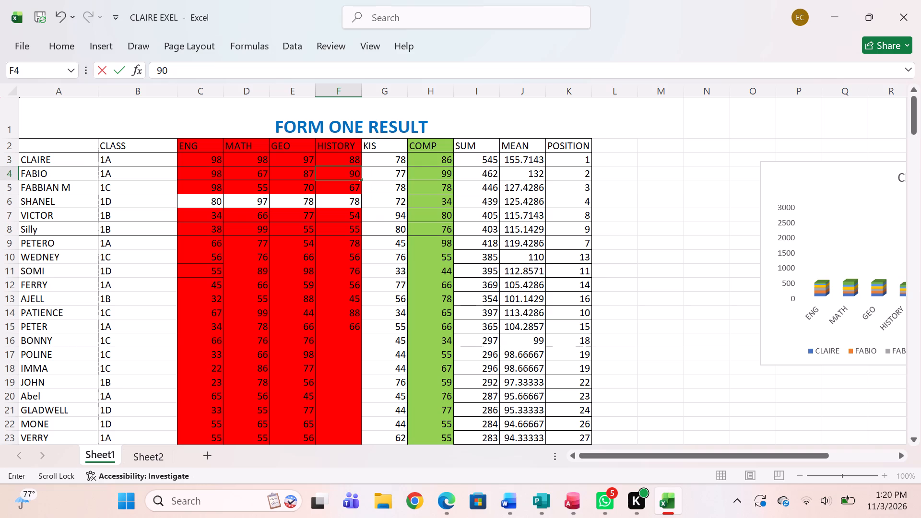
click(338, 191)
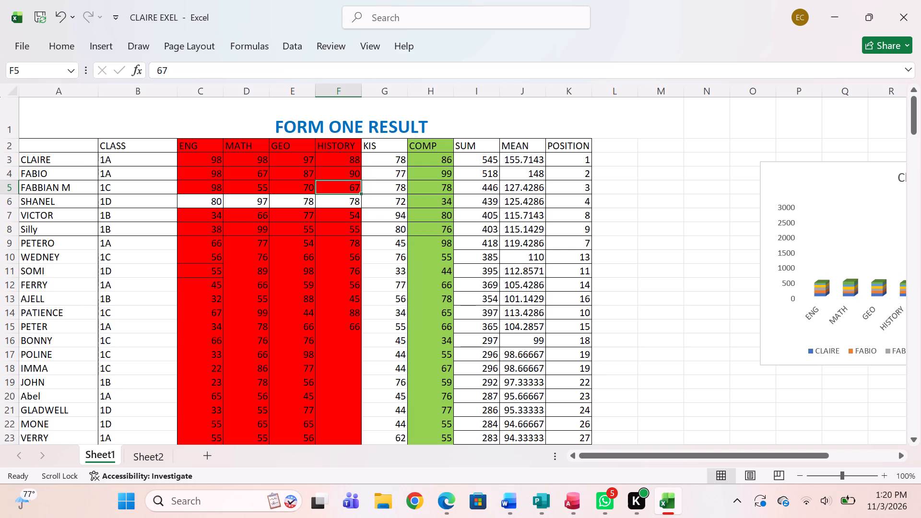
Enter the HISTORY marks 56, 77, 88, 67, 67 and 67 in cells F16 to F21.
click(331, 336)
text(56)
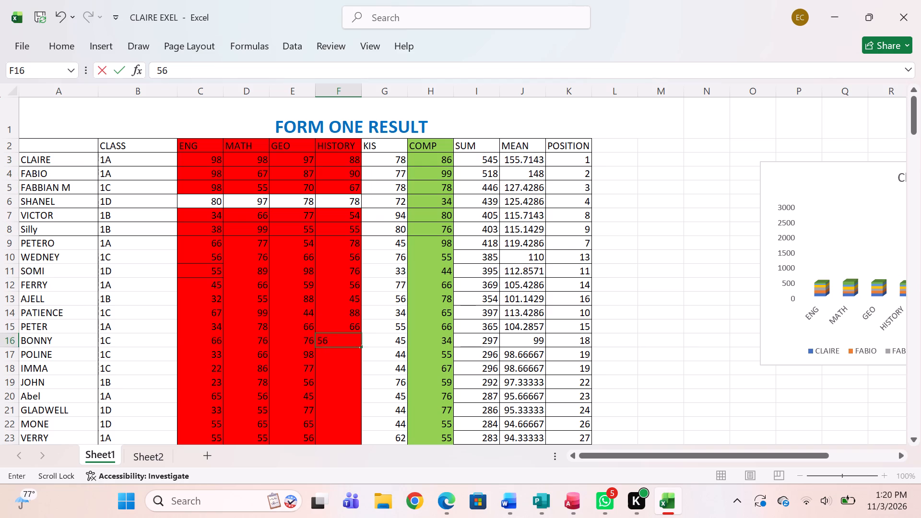
click(326, 356)
text(77)
click(321, 371)
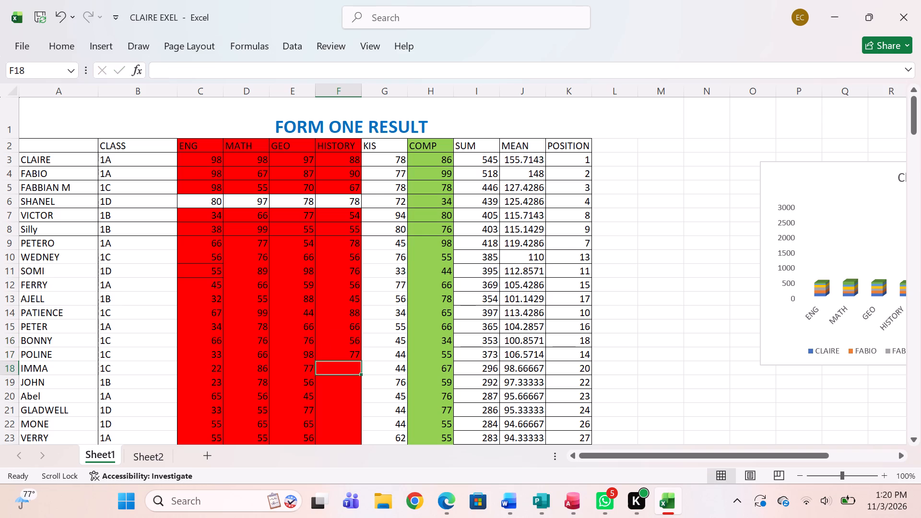
text(88)
click(323, 380)
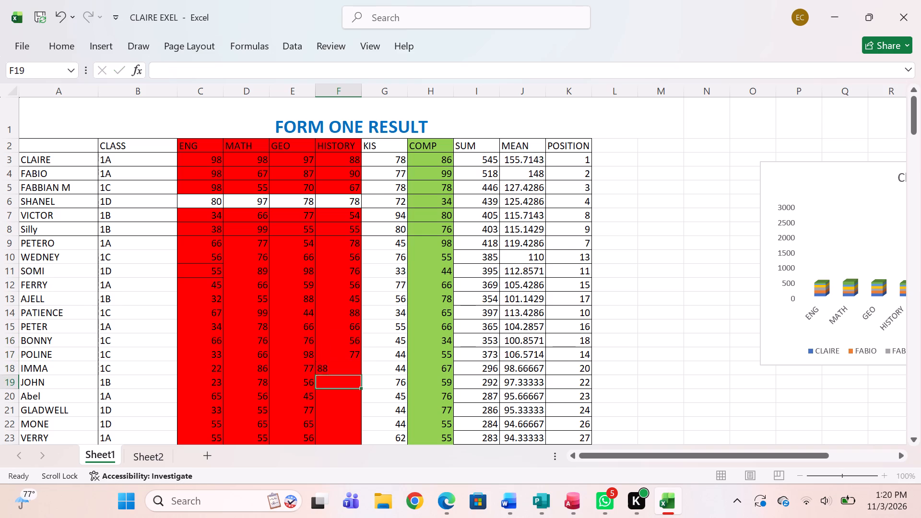
text(67)
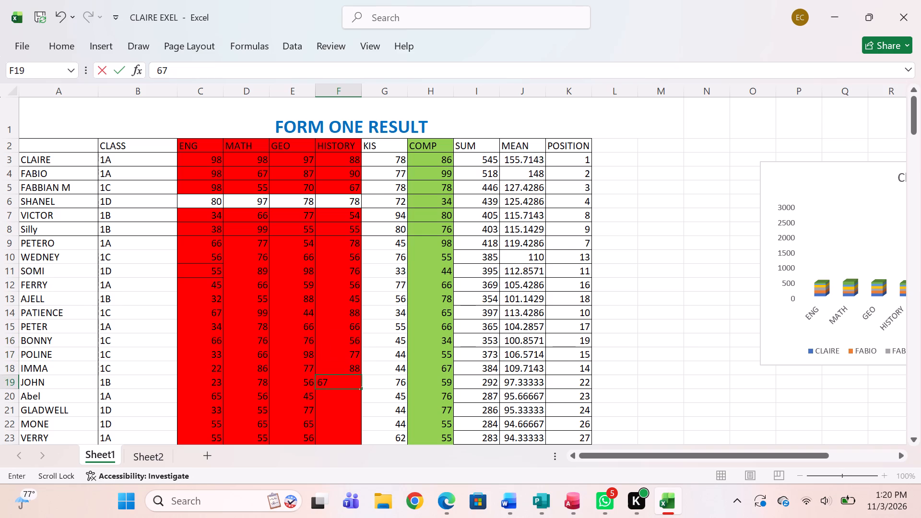
click(327, 394)
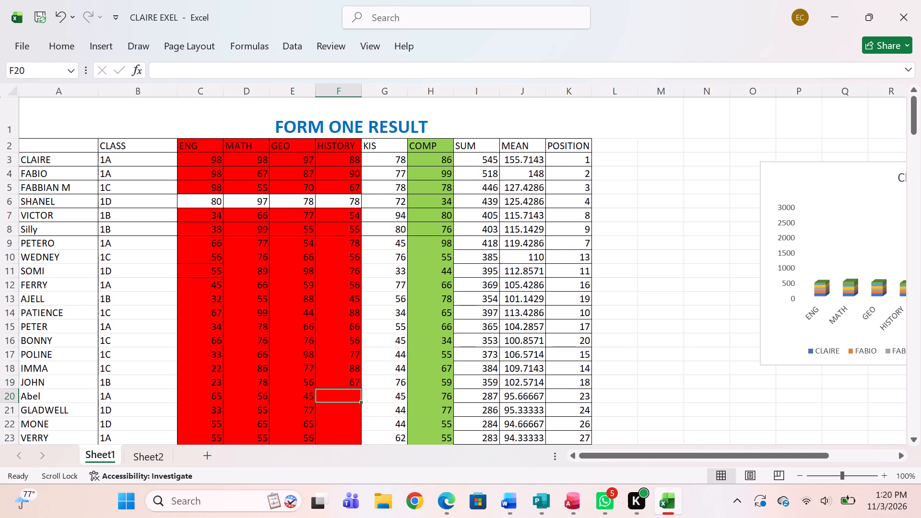
text(67)
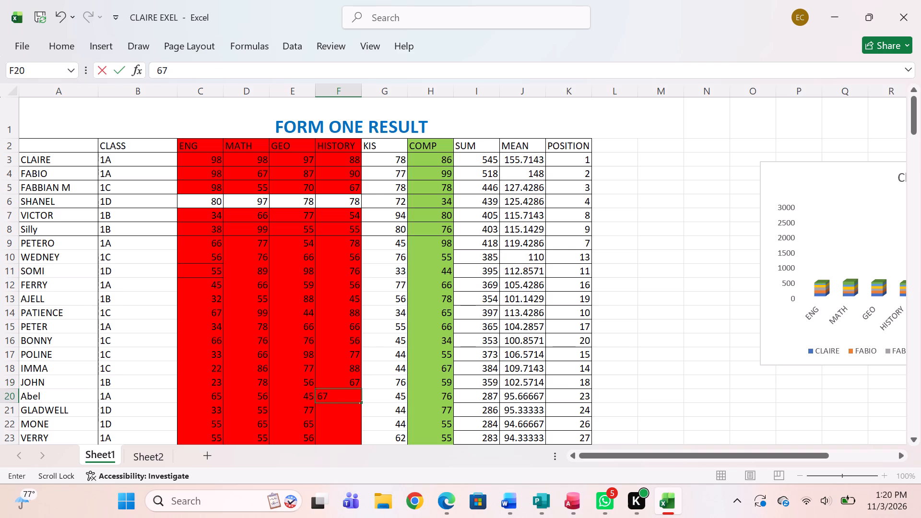
click(332, 411)
text(67)
Enter the HISTORY marks 33, 55, 55 and 66 in cells F22 to F25.
scroll(332, 411, down, 1)
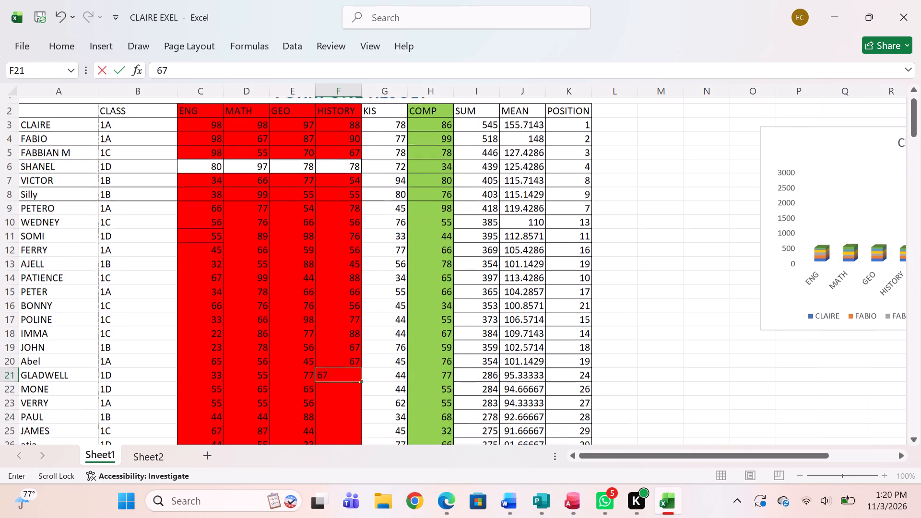
scroll(332, 411, down, 1)
click(342, 313)
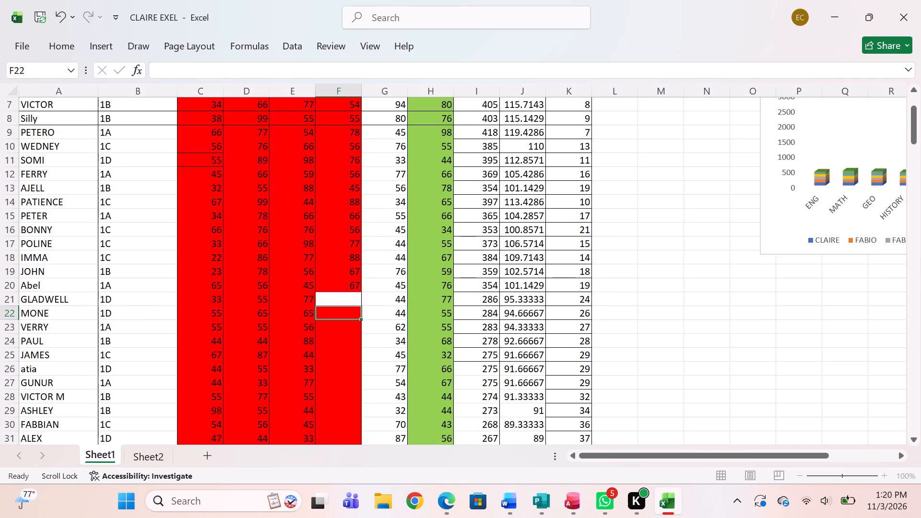
text(33)
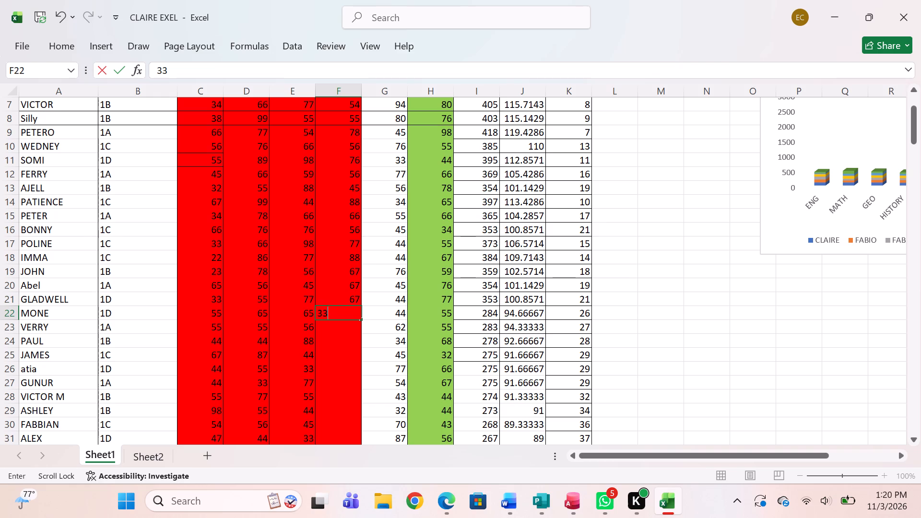
click(339, 324)
text(55)
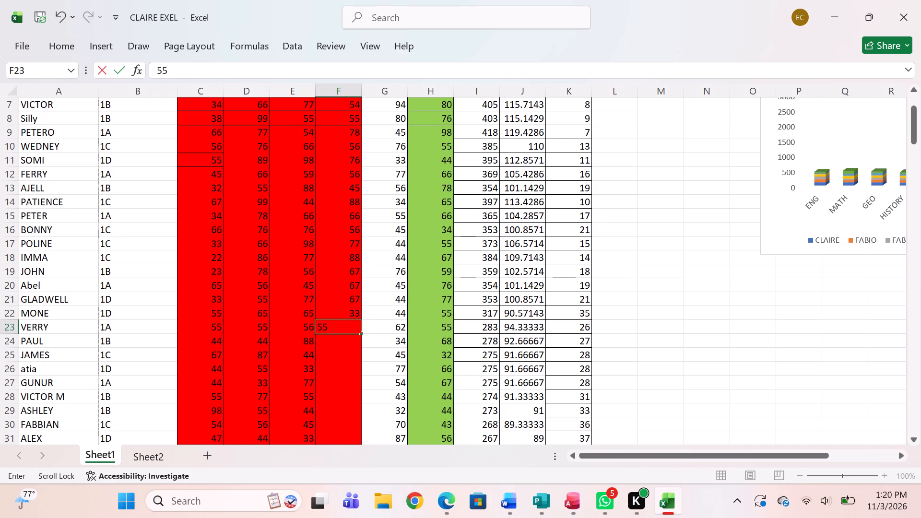
click(334, 344)
text(55)
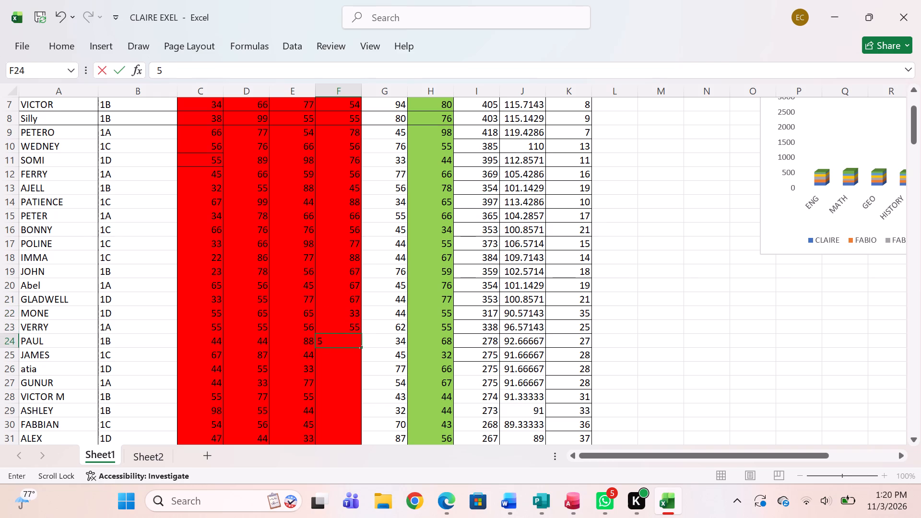
click(329, 361)
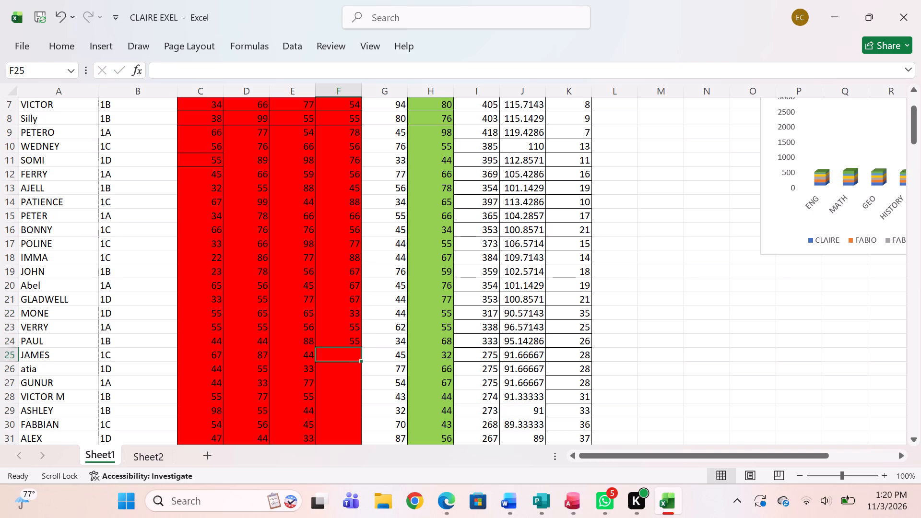
text(66)
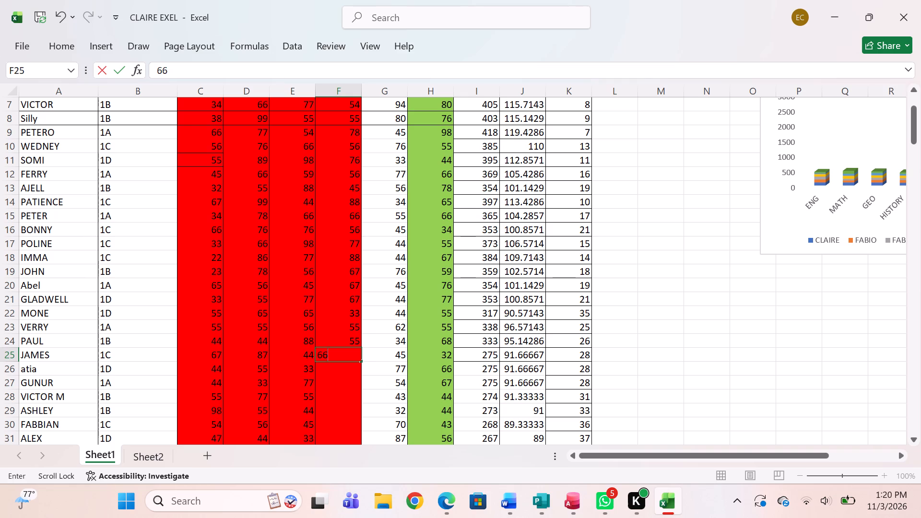
Enter the HISTORY marks 76, 56 and 67 in cells F26 to F28.
click(323, 370)
text(76)
click(320, 384)
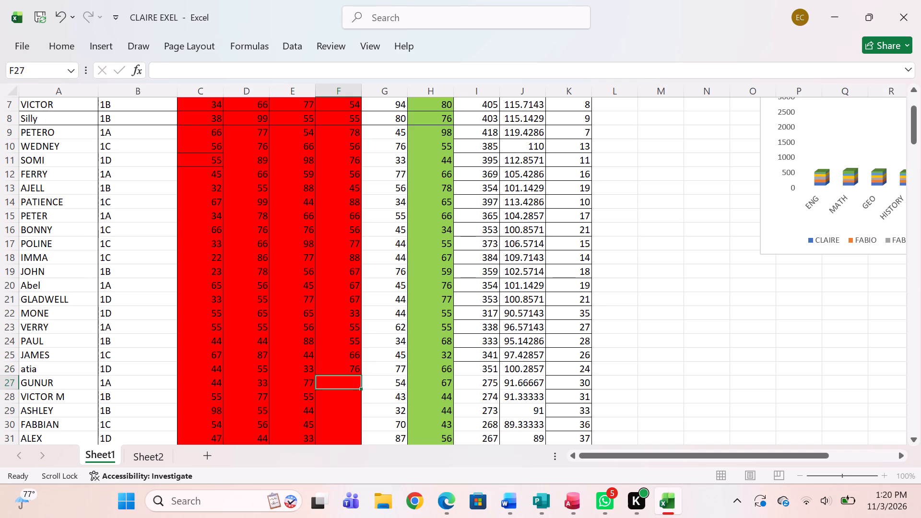
text(56)
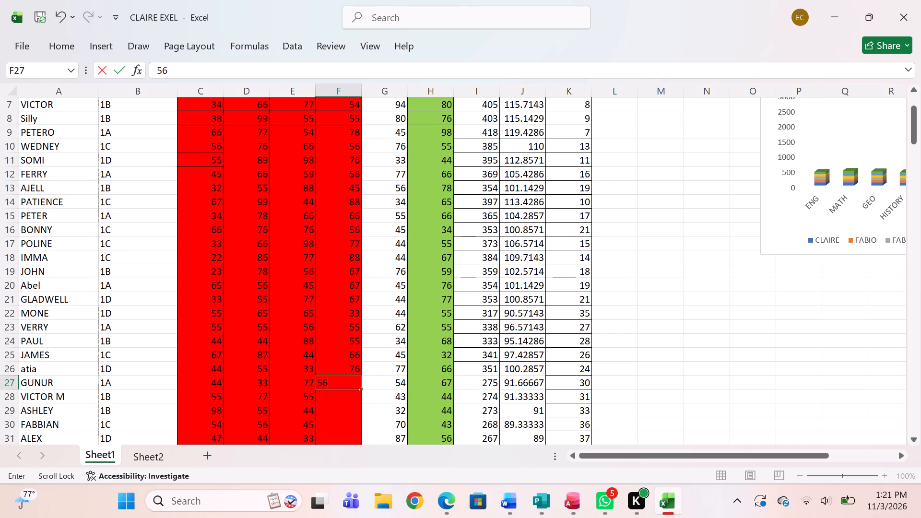
click(324, 395)
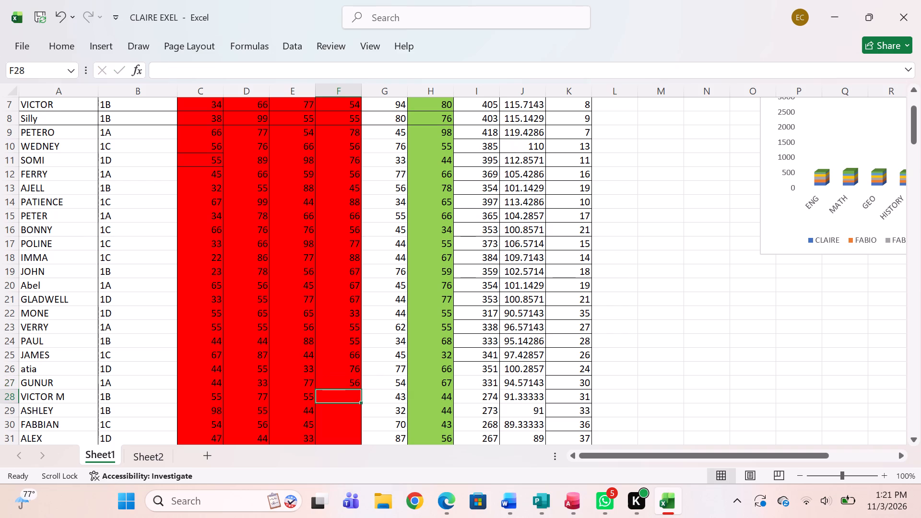
text(67)
Enter the HISTORY marks 89, 67, 78 and 90 in cells F29 to F32.
scroll(321, 396, down, 1)
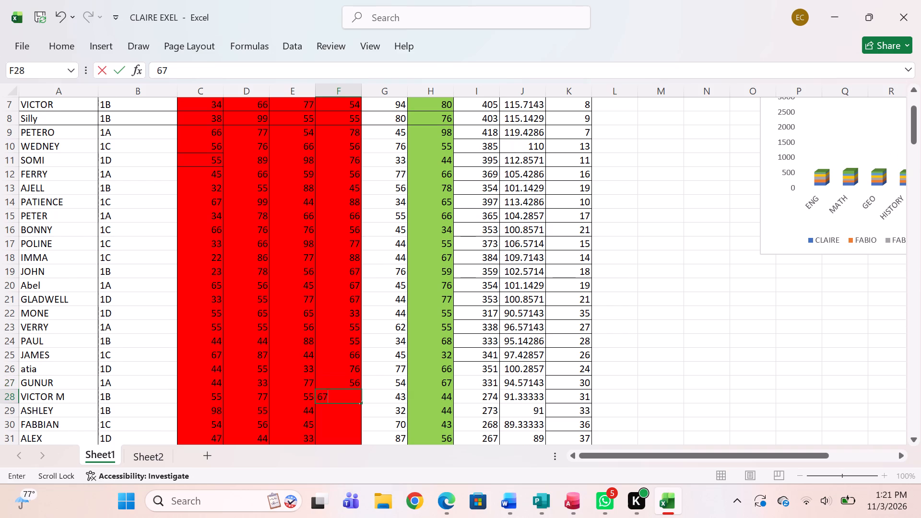
scroll(321, 396, down, 4)
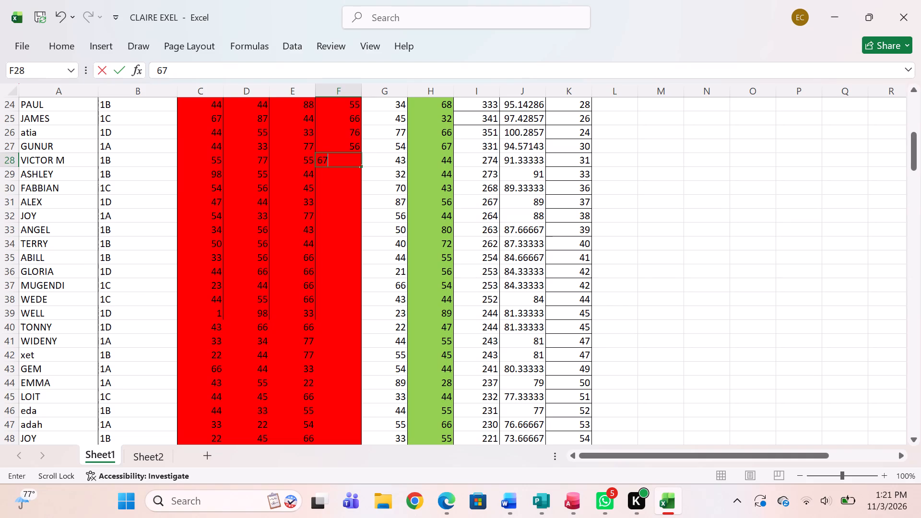
click(344, 171)
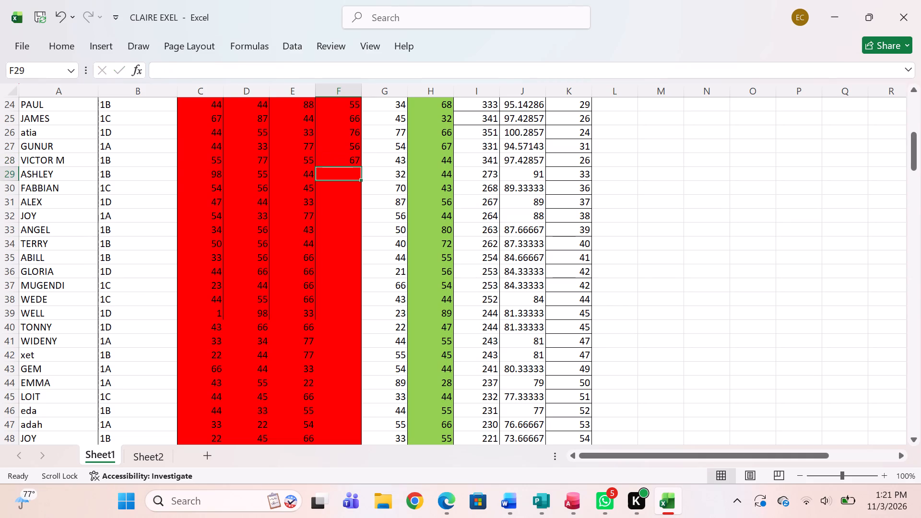
text(89)
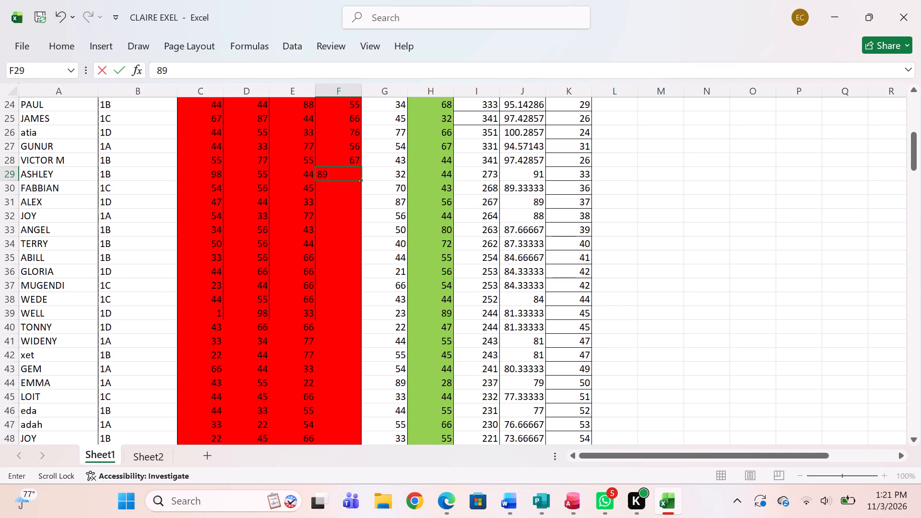
click(337, 191)
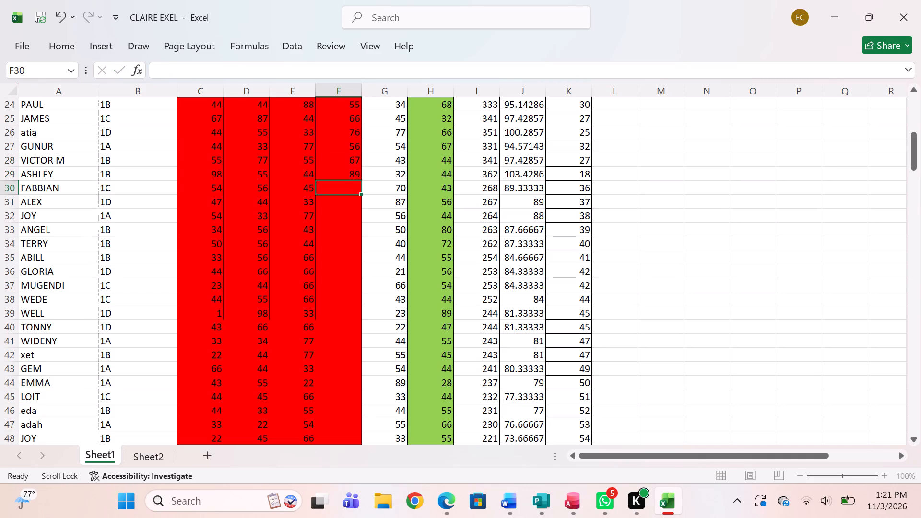
text(67)
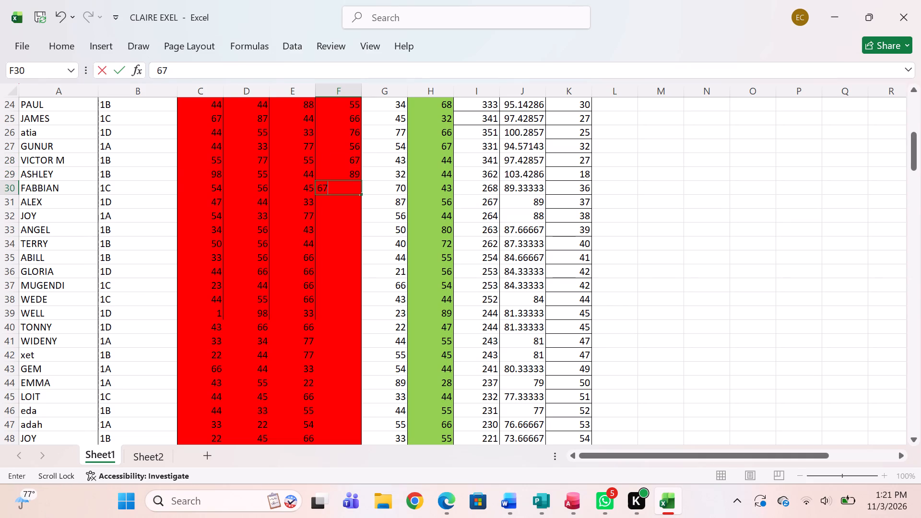
click(331, 203)
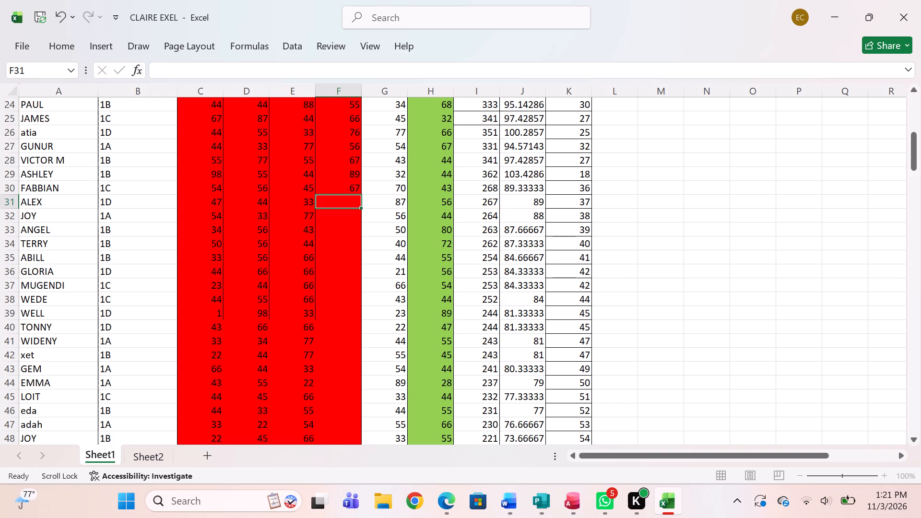
text(78)
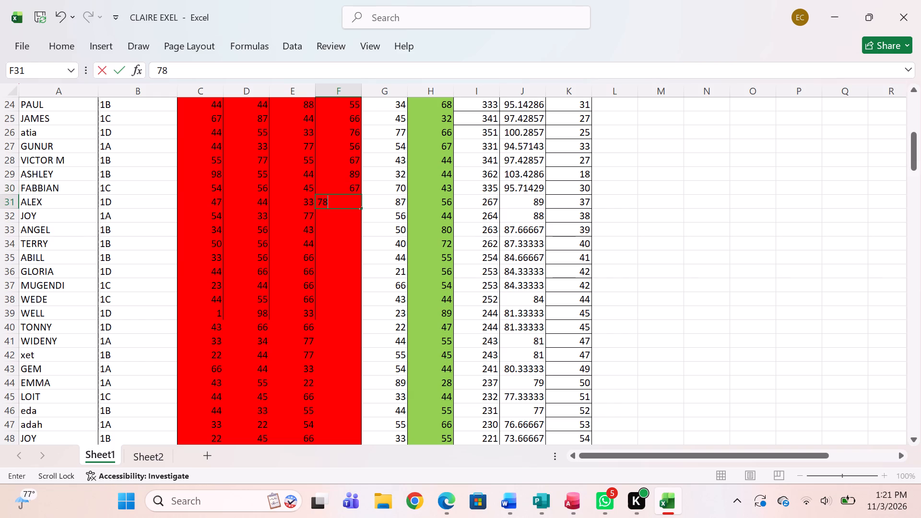
click(327, 217)
text(90)
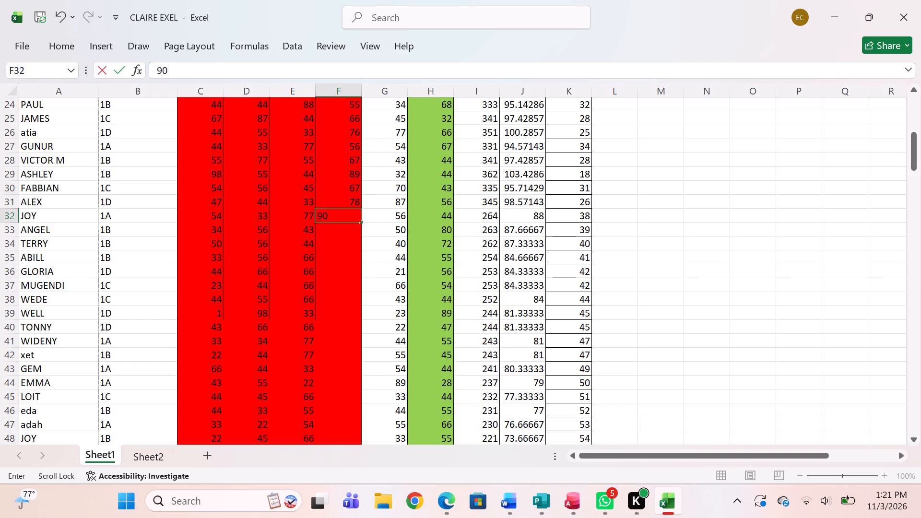
Enter the HISTORY marks 67, 56, 76 and 78 in cells F33 to F36.
click(323, 233)
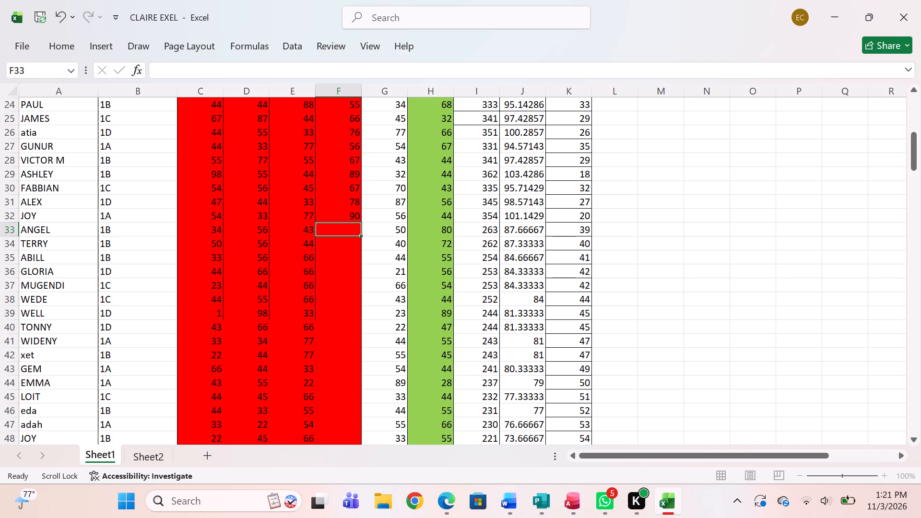
text(67)
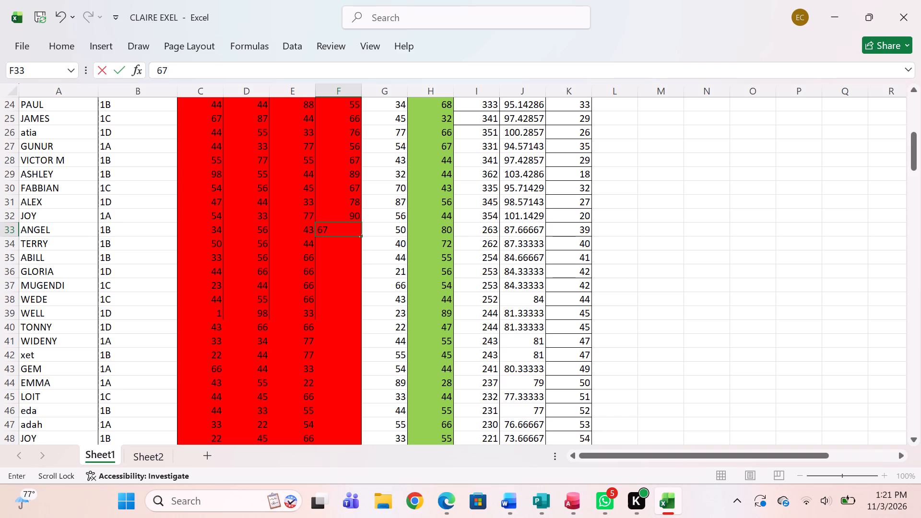
click(323, 242)
text(56)
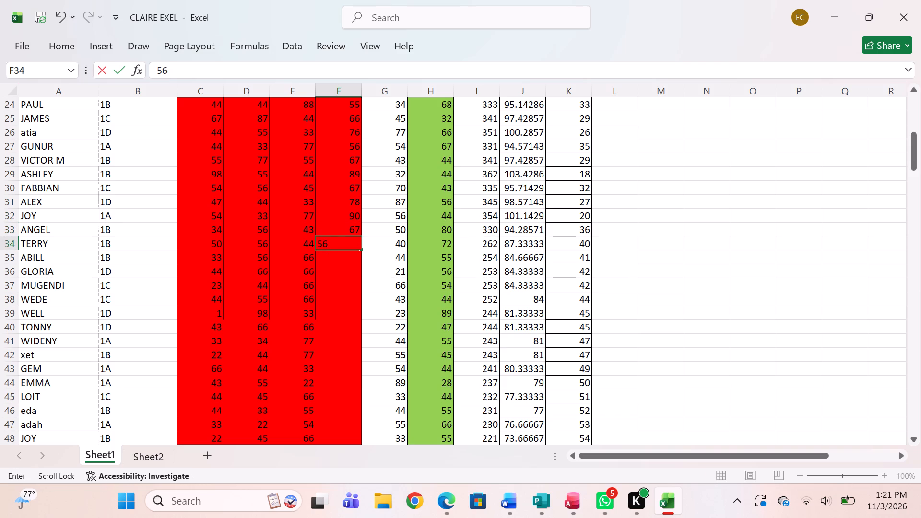
click(320, 259)
text(76)
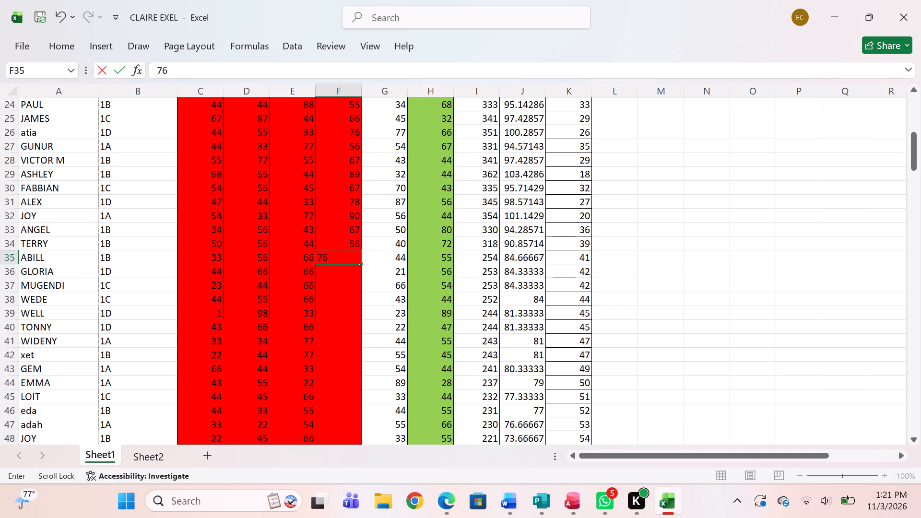
click(328, 270)
text(78)
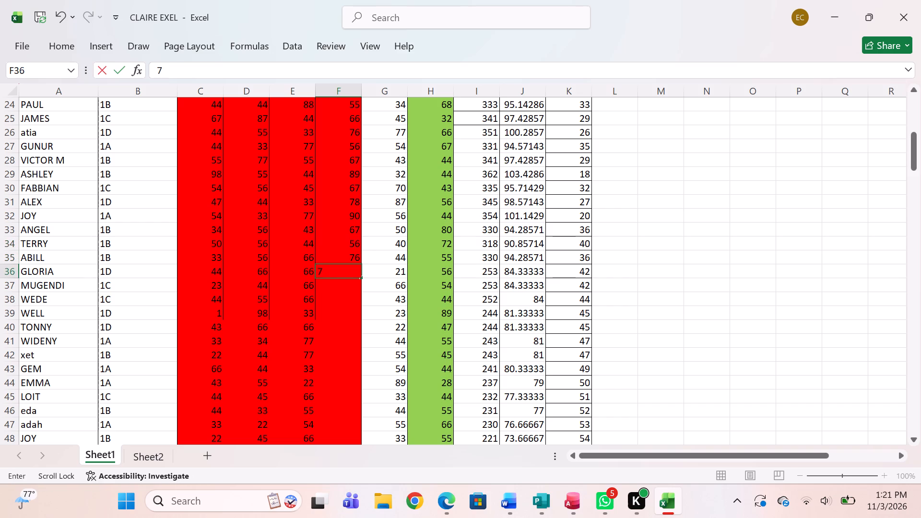
Enter the HISTORY marks 79, 55, 56 and 67 in cells F37 to F40.
click(323, 283)
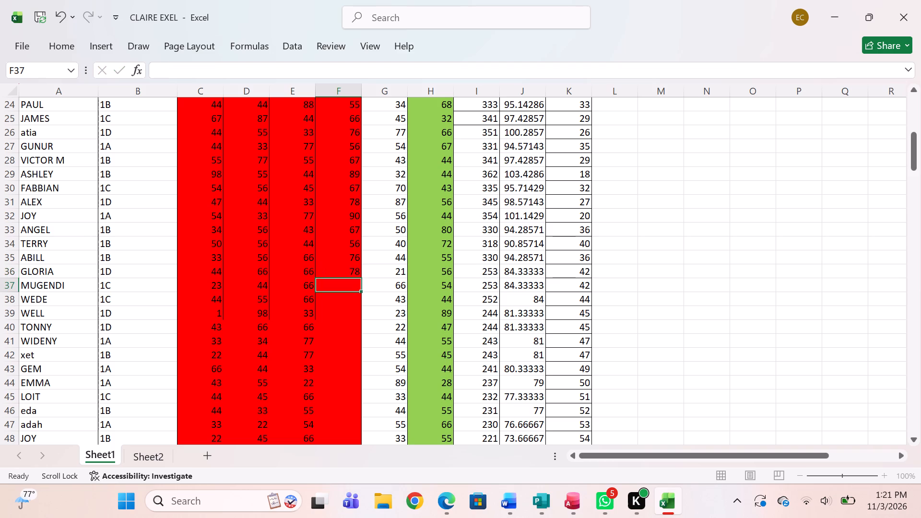
text(79)
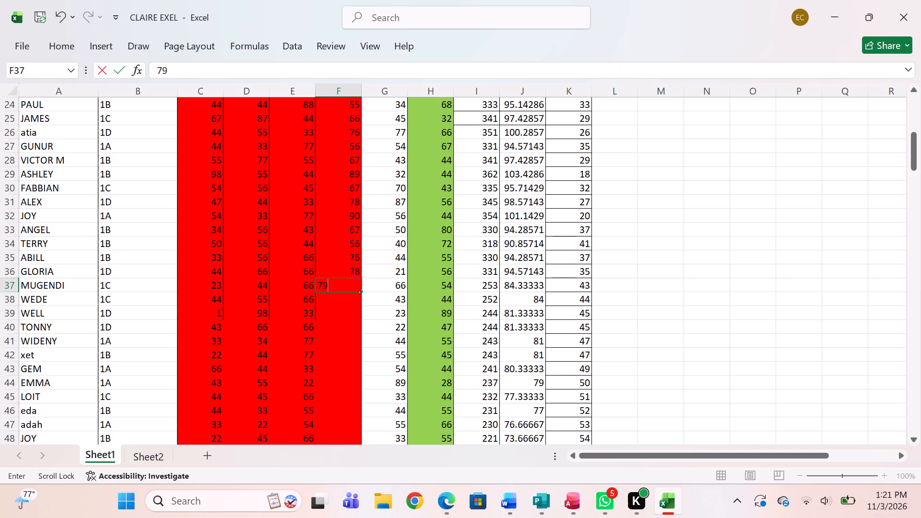
click(325, 296)
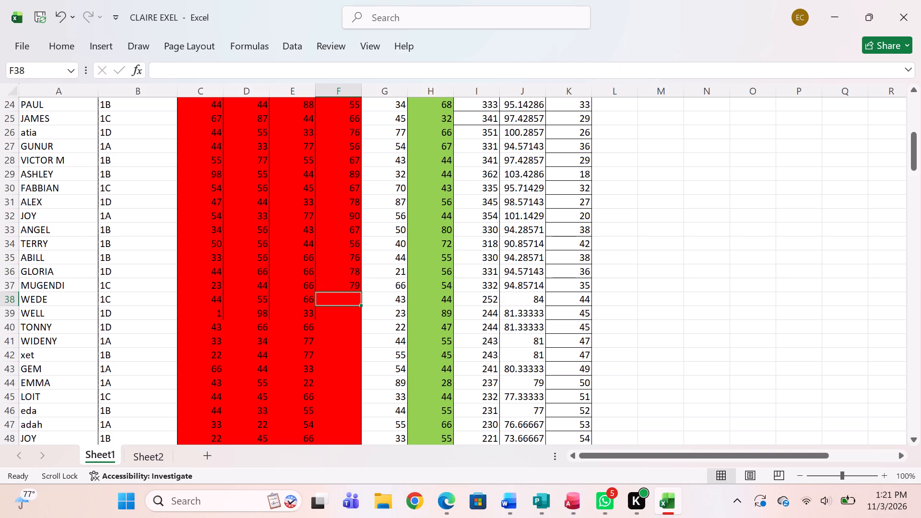
text(55)
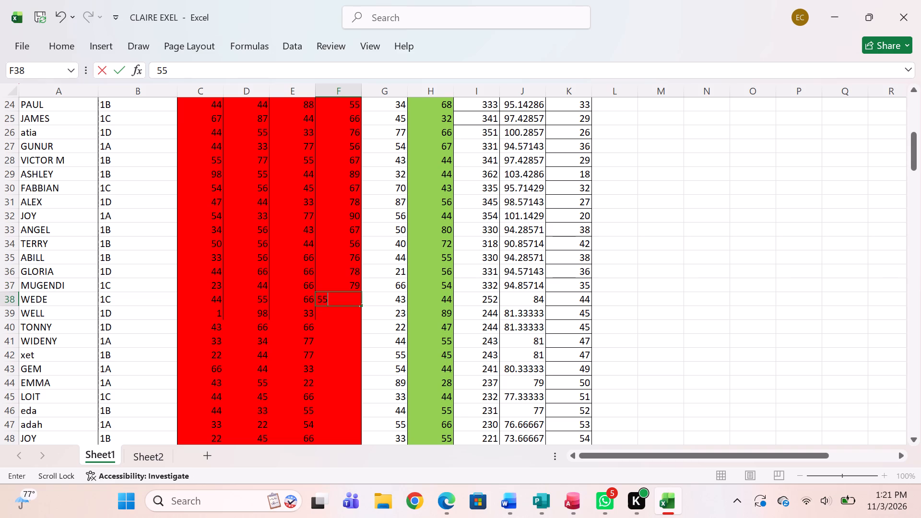
click(322, 317)
text(56)
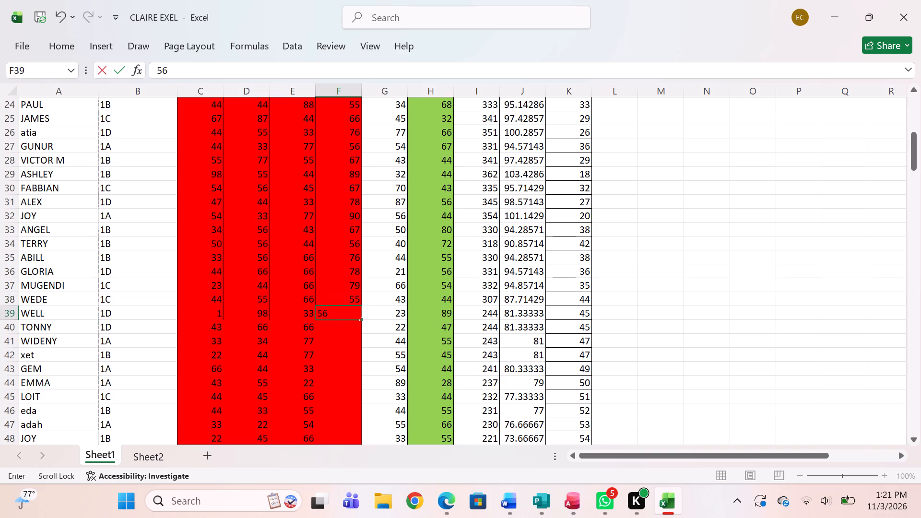
click(322, 324)
text(67)
click(326, 337)
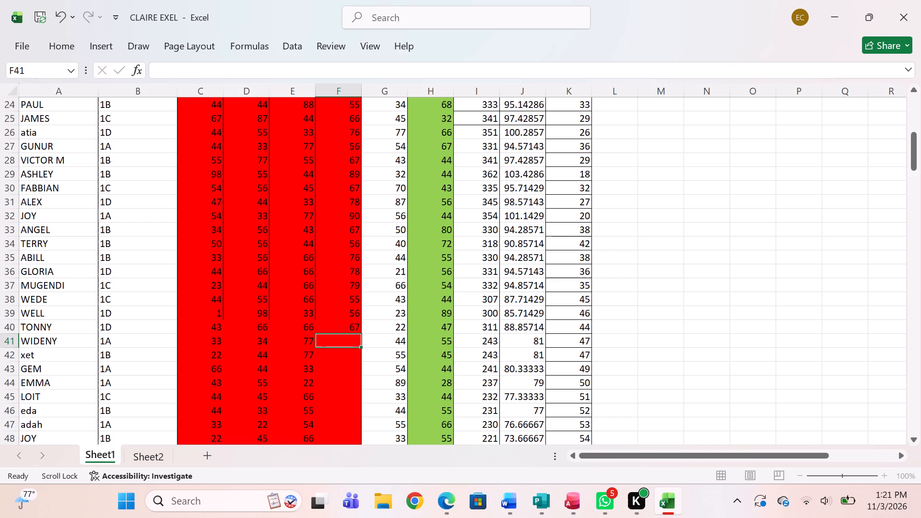
Save the workbook.
key(ctrl+s)
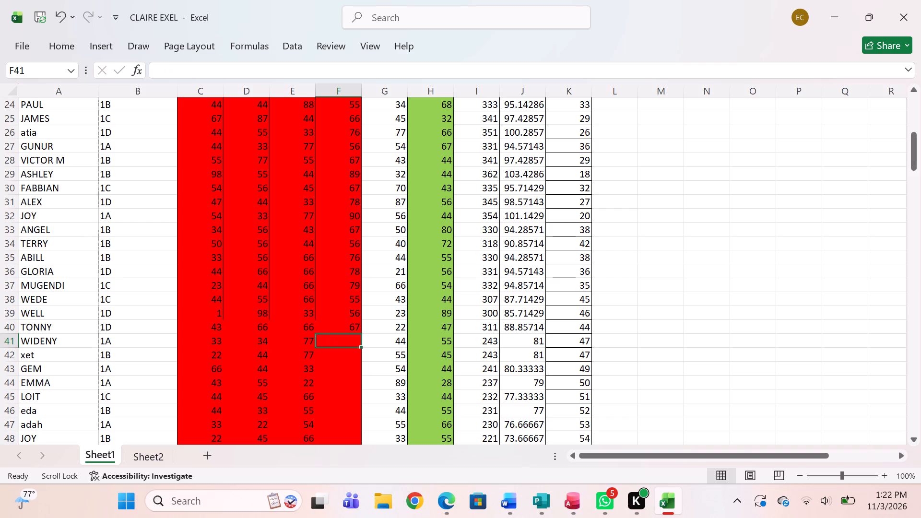
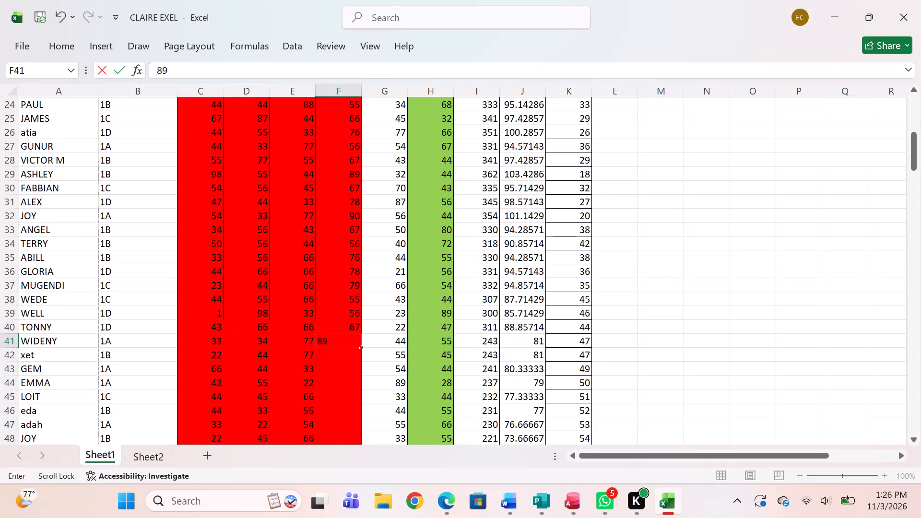
Enter the HISTORY marks 56, 78, 65, 66 and 89 in cells F42 to F46.
click(326, 355)
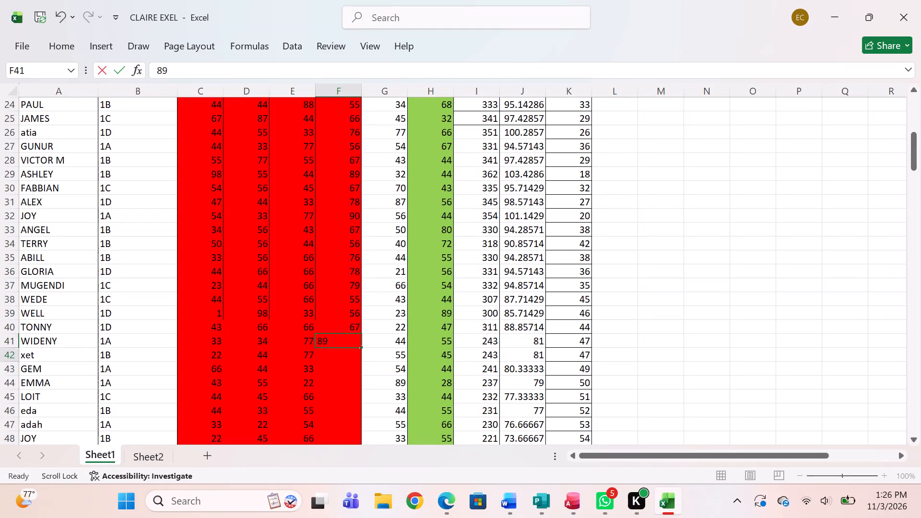
text(56)
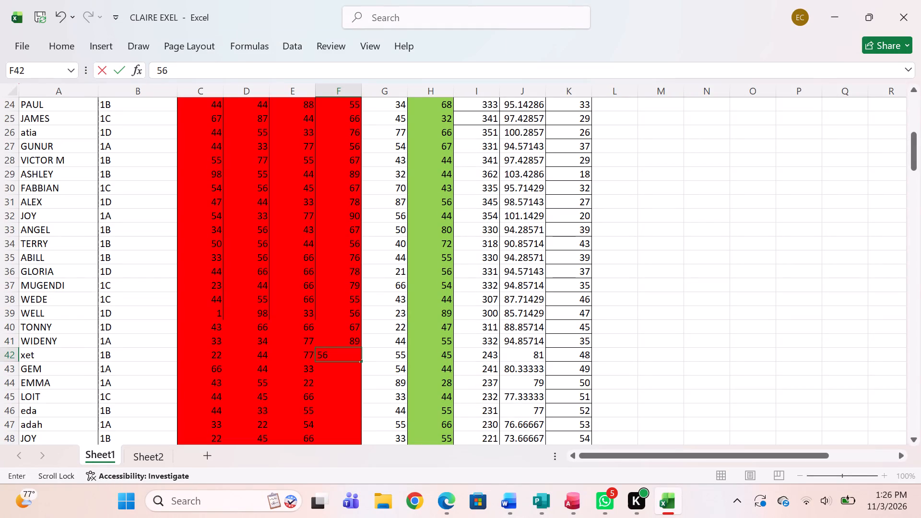
click(330, 372)
text(78)
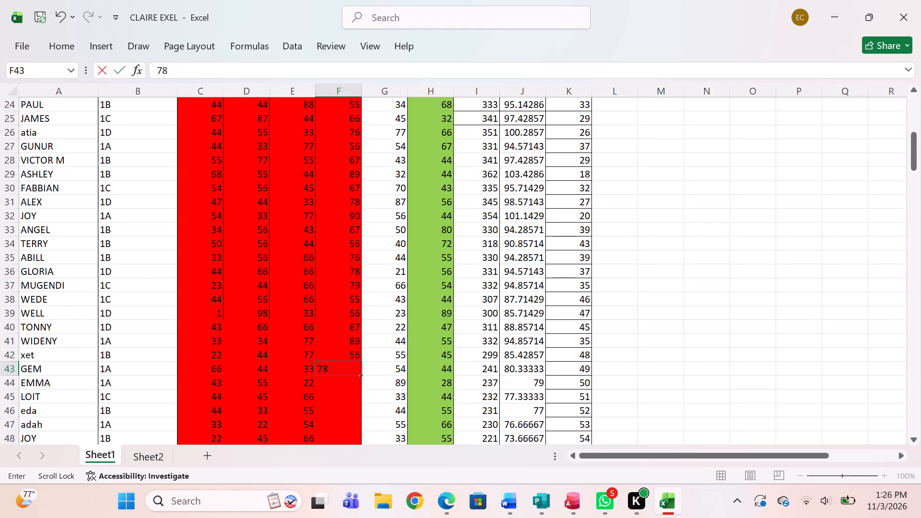
click(331, 385)
text(65)
click(331, 397)
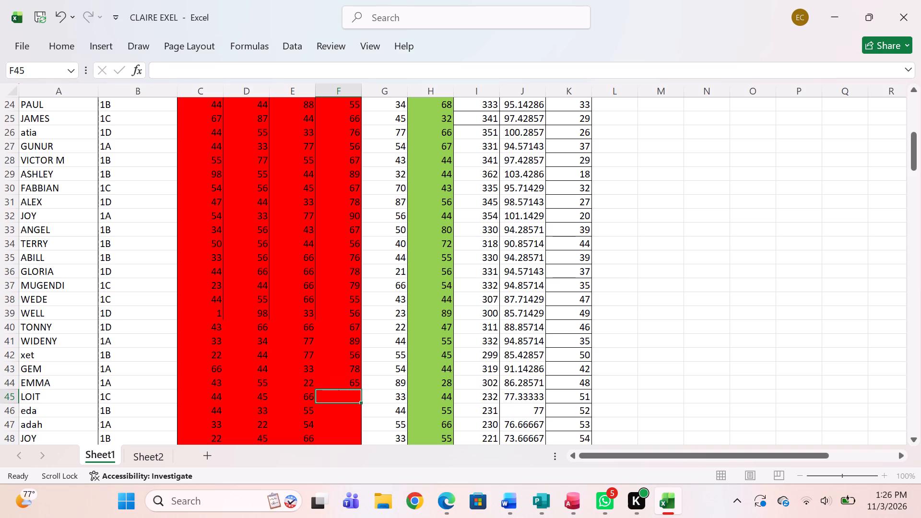
text(66)
click(326, 413)
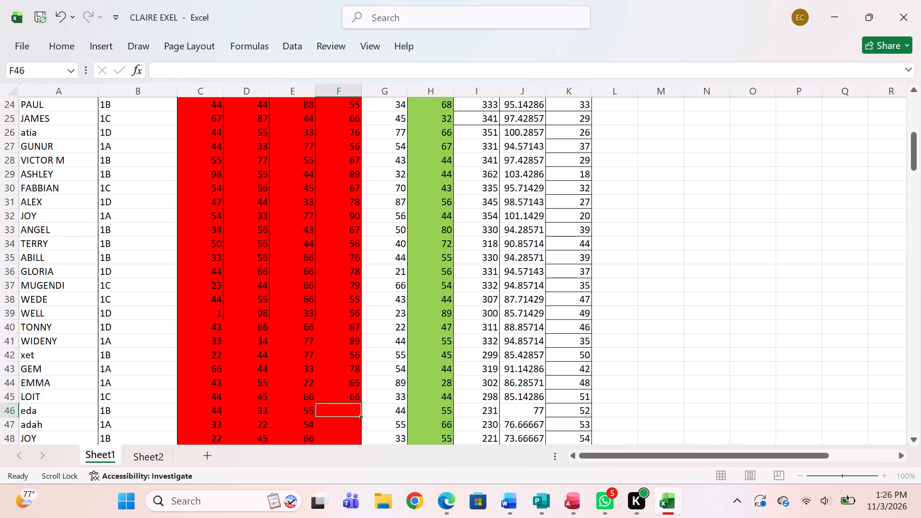
text(89)
Enter the HISTORY marks 78, 76, 66, 78 and 78 in cells F47 to F51.
scroll(326, 413, down, 2)
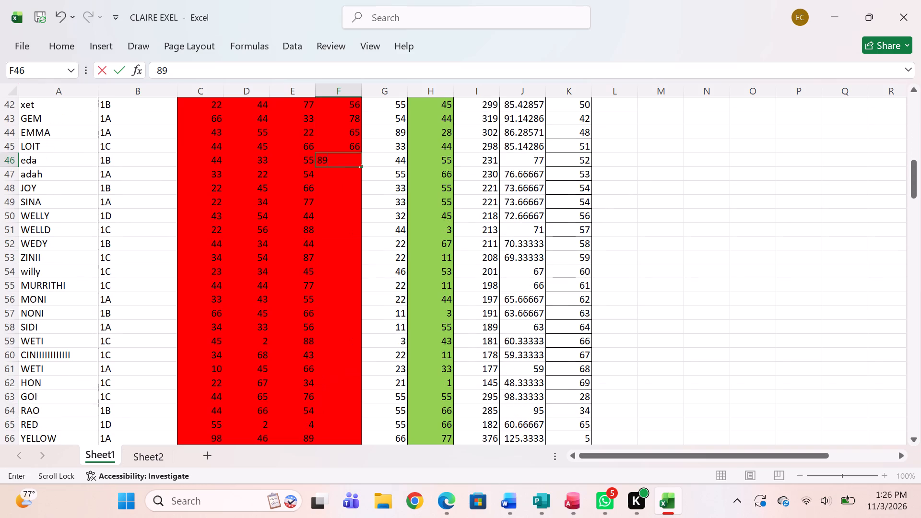
click(347, 174)
key(7)
key(8)
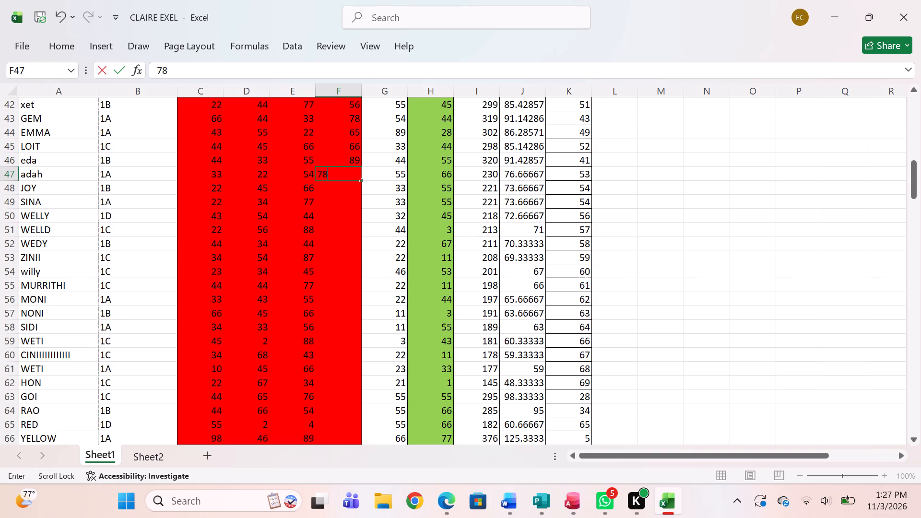
click(333, 187)
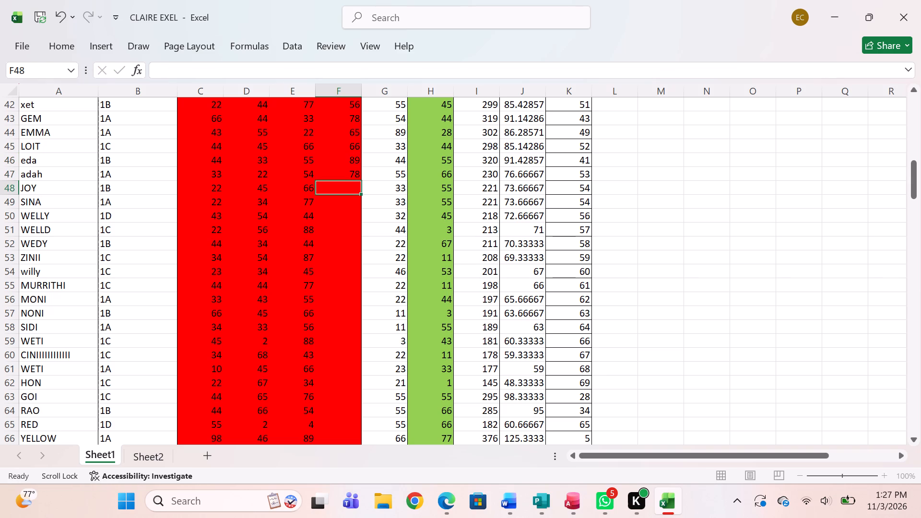
text(76)
click(340, 200)
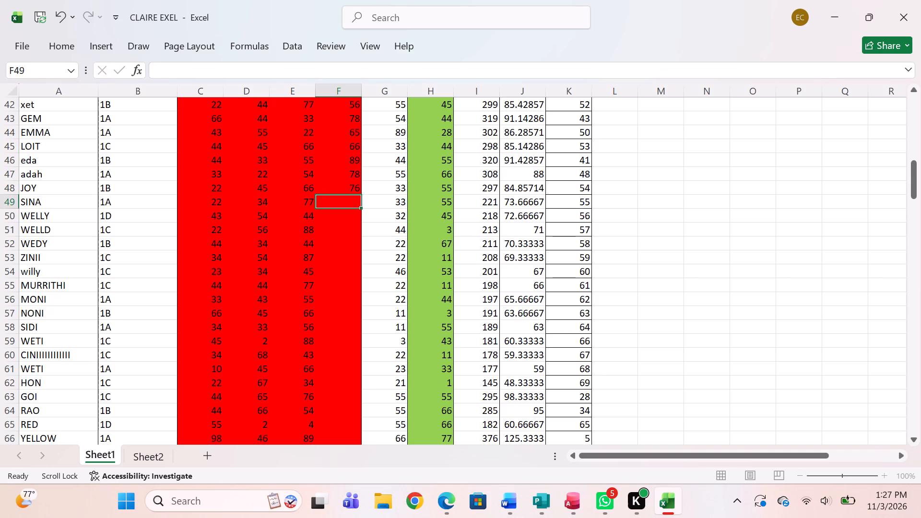
text(66)
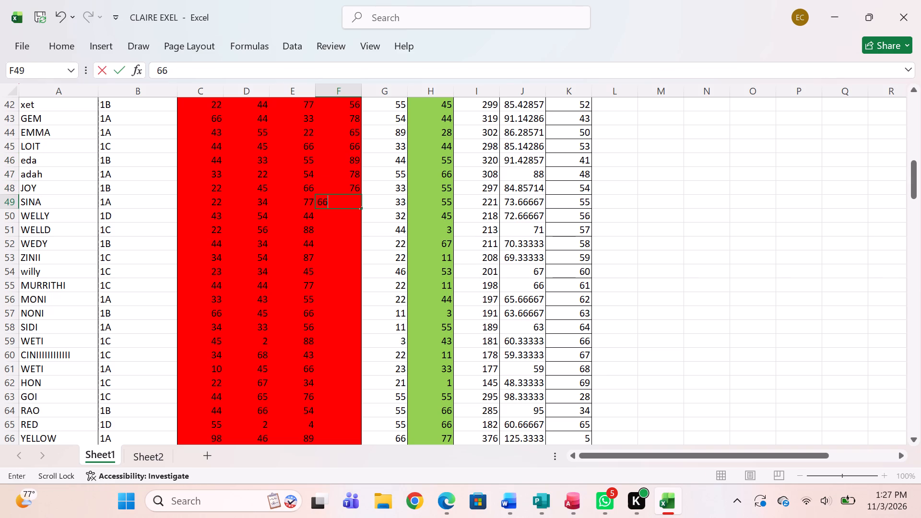
click(330, 214)
text(78)
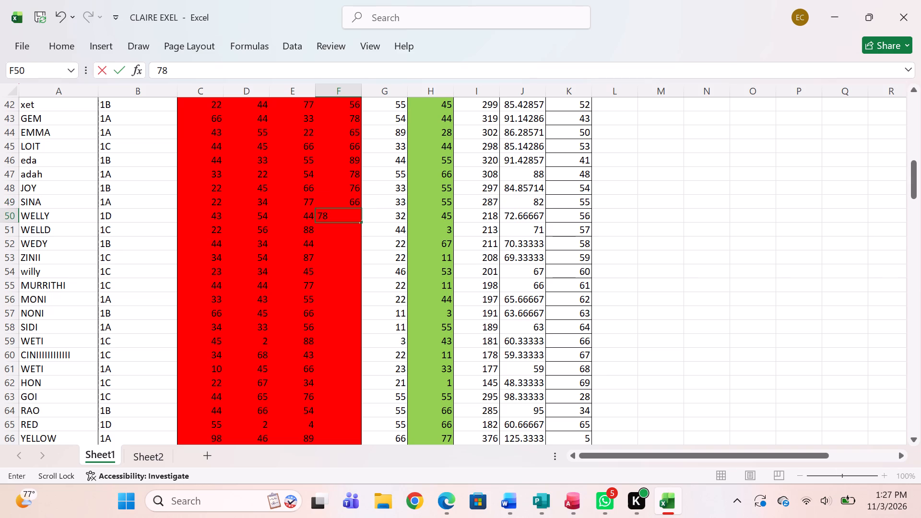
click(327, 229)
text(78)
Enter the HISTORY marks 66, 43, 34, 33 and 22 in cells F52 to F56.
click(326, 239)
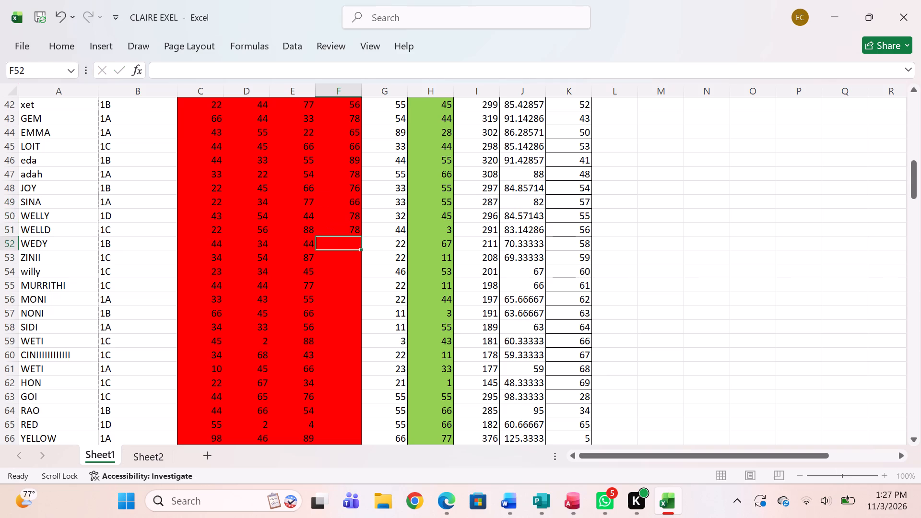
text(66)
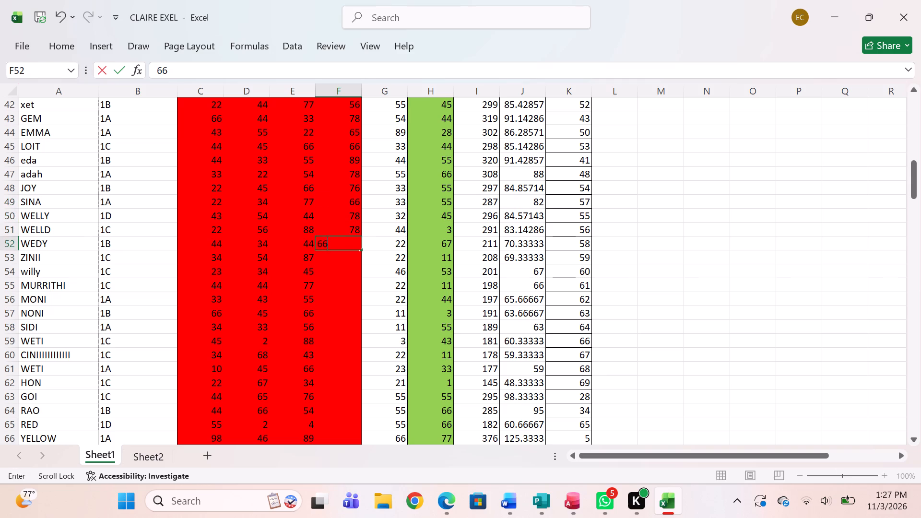
click(331, 256)
text(43)
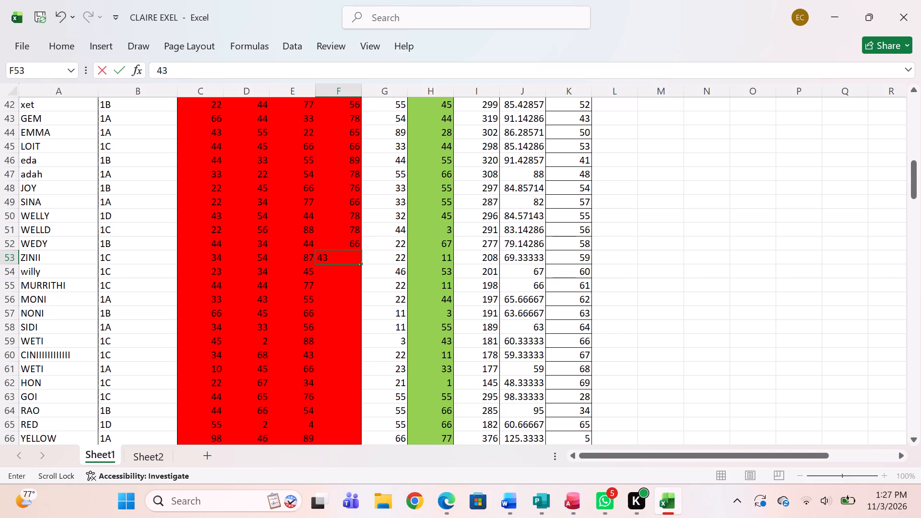
click(332, 272)
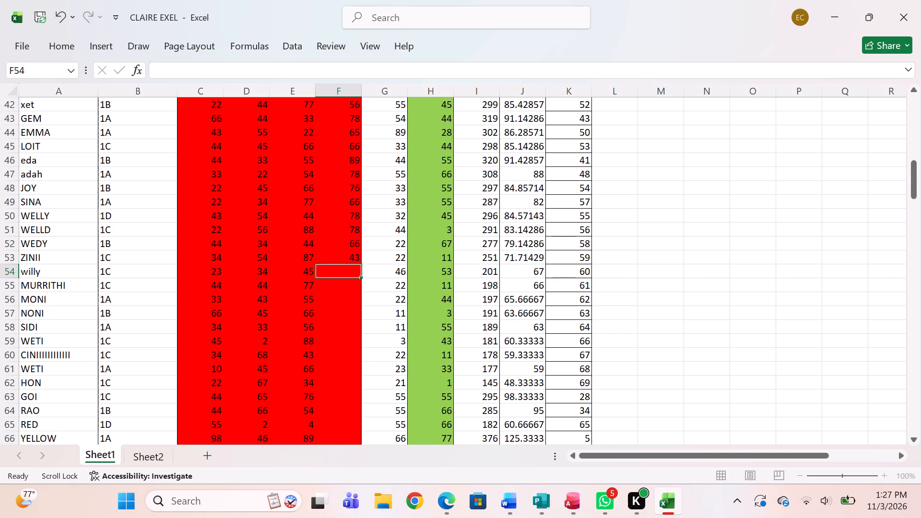
text(34)
click(330, 287)
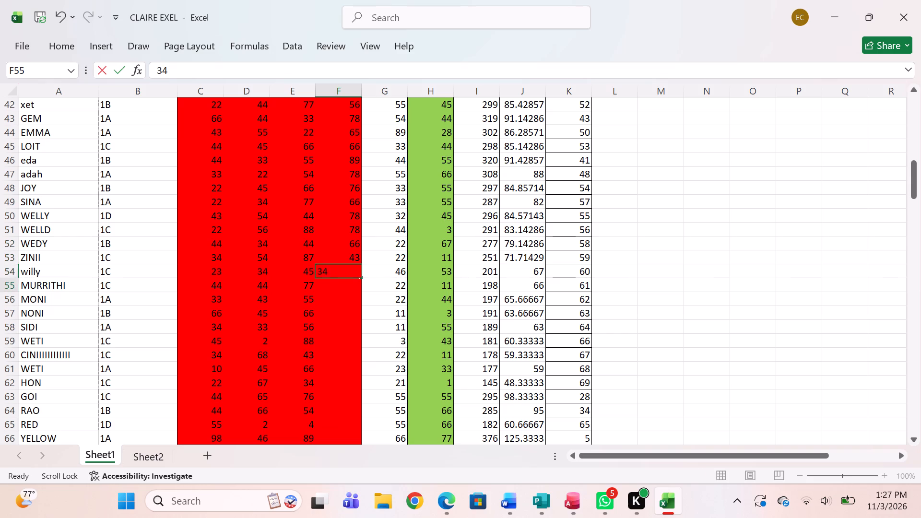
text(33)
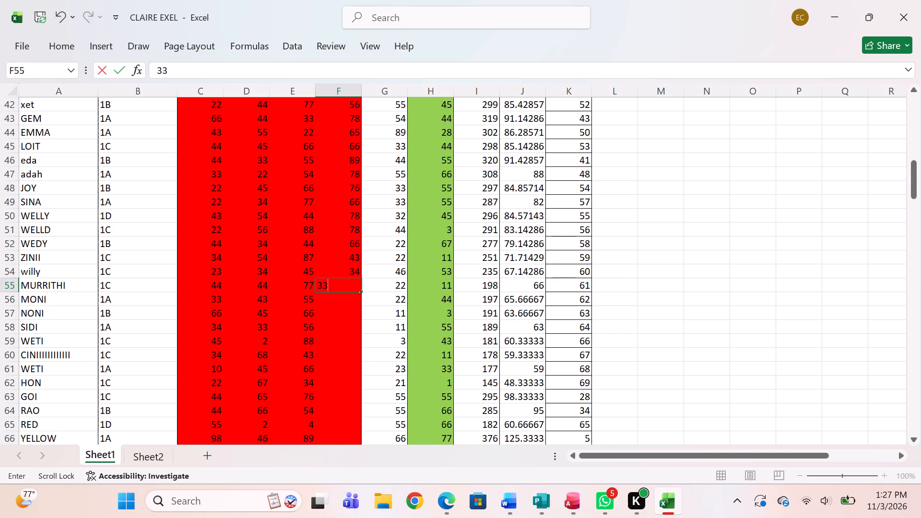
click(330, 296)
text(22)
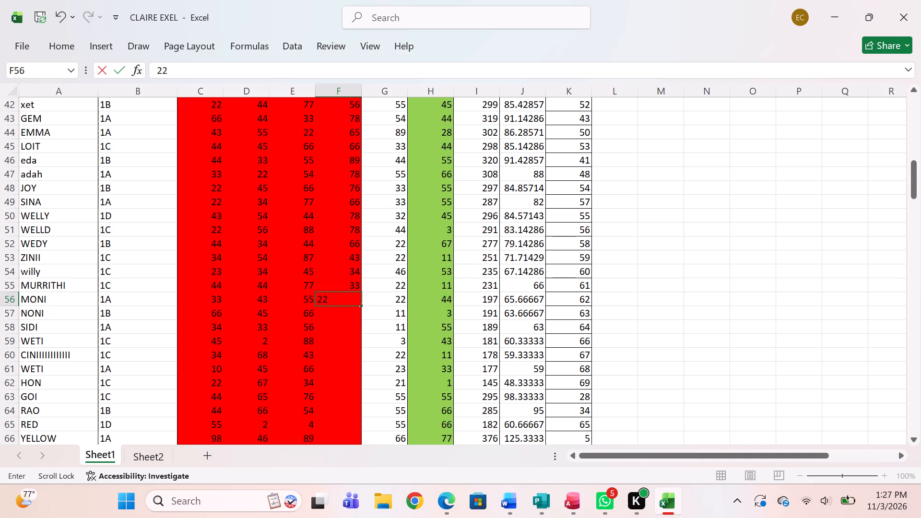
click(322, 316)
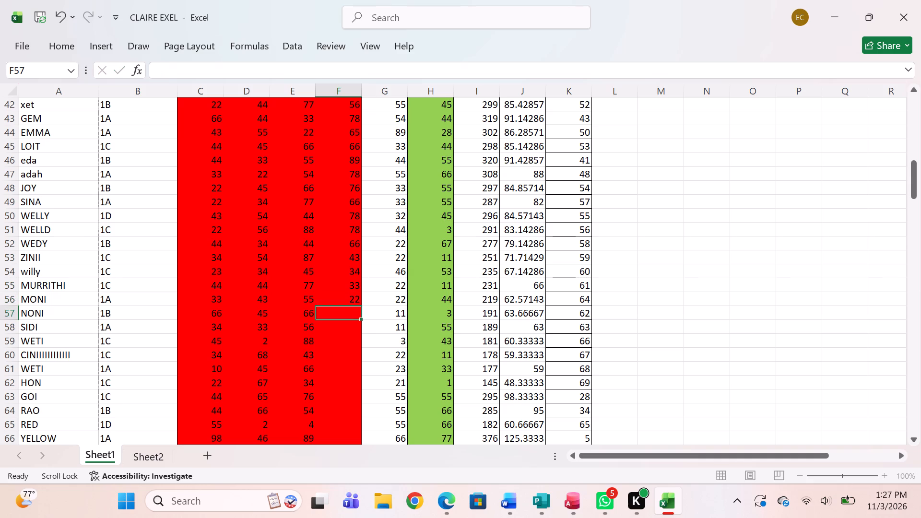
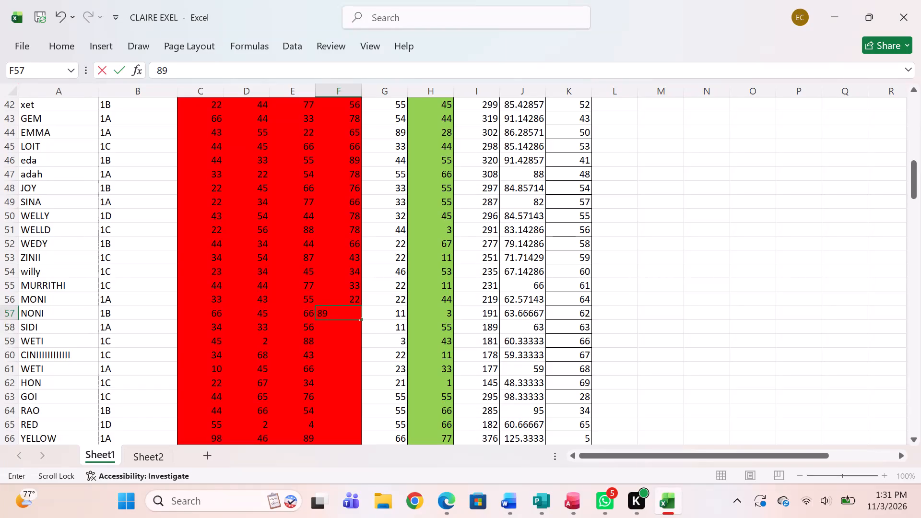
Enter the HISTORY marks 45, 44, 67, 56 and 45 in cells F58 to F62.
click(326, 330)
text(45)
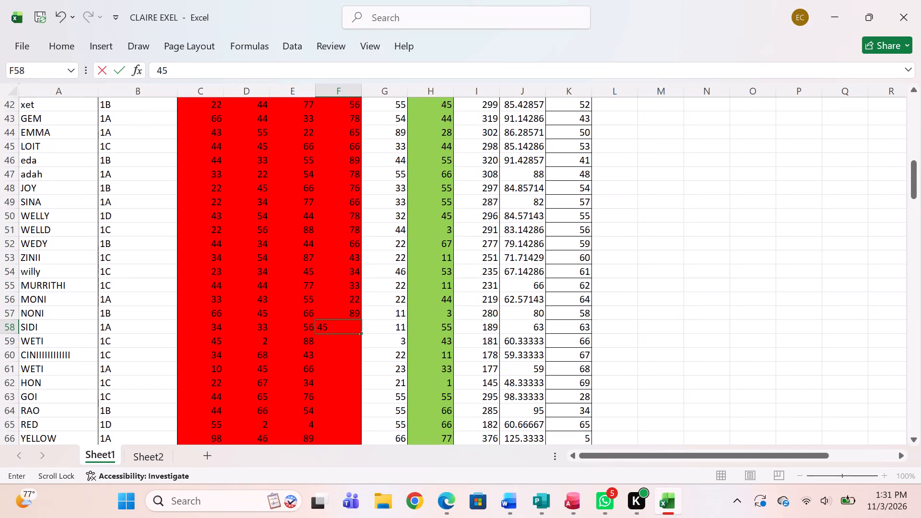
click(325, 340)
text(44)
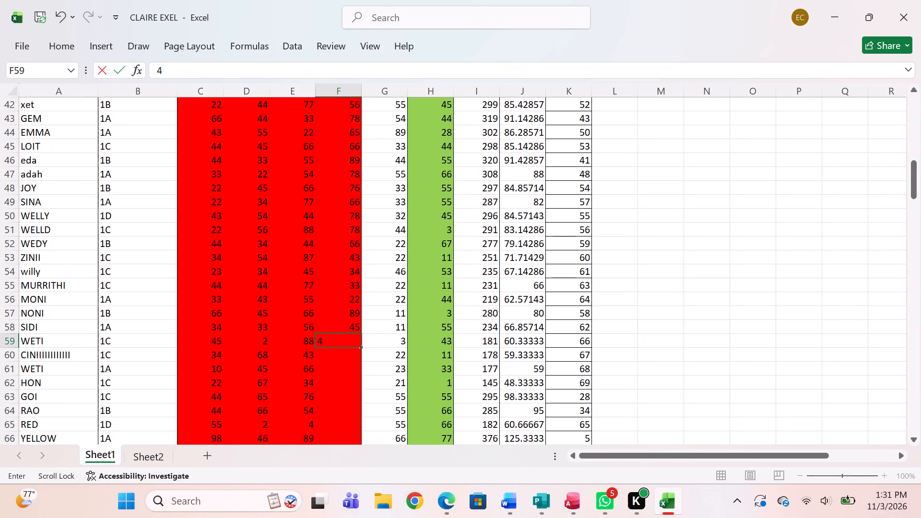
click(331, 353)
text(67)
click(338, 368)
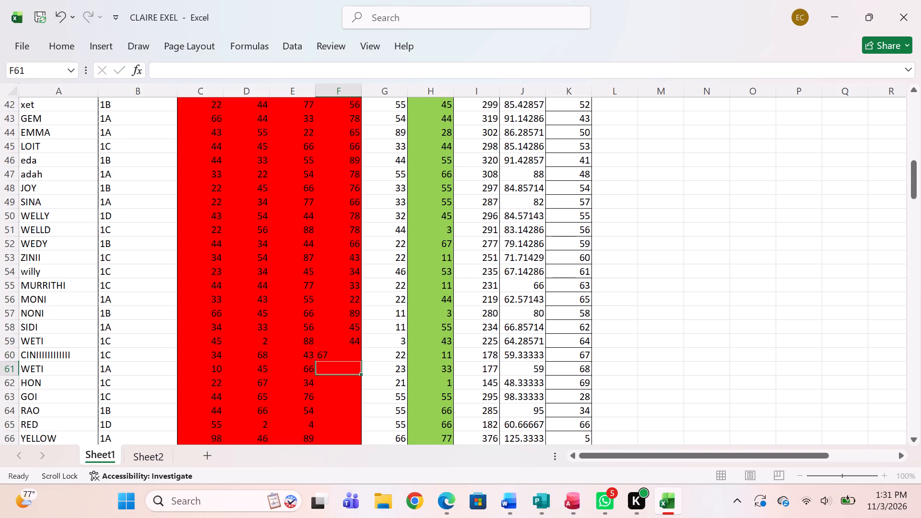
text(56)
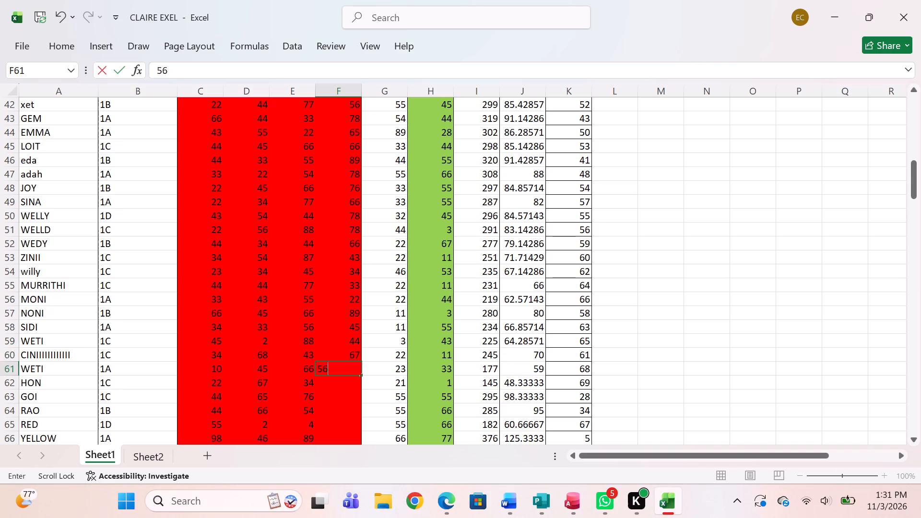
click(338, 382)
text(45)
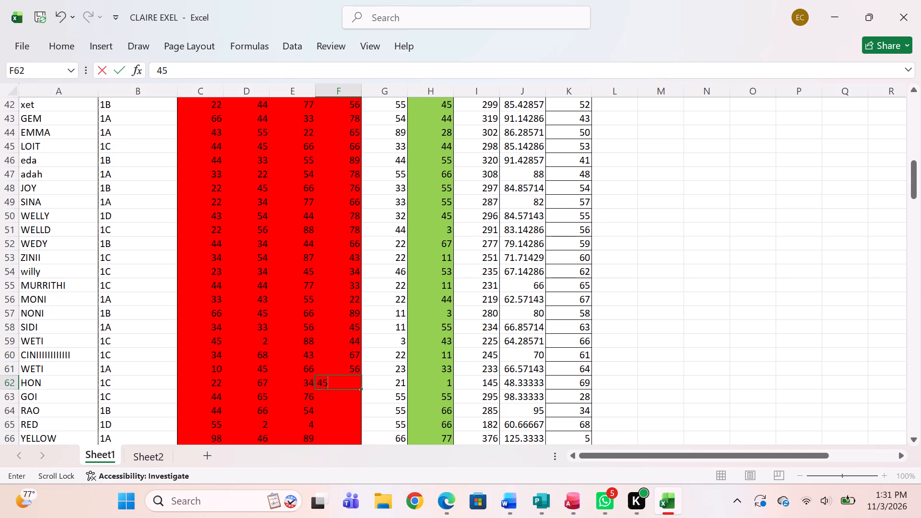
Enter the HISTORY marks 55, 56, 7, 57 and 56 in cells F63 to F67.
scroll(339, 380, down, 1)
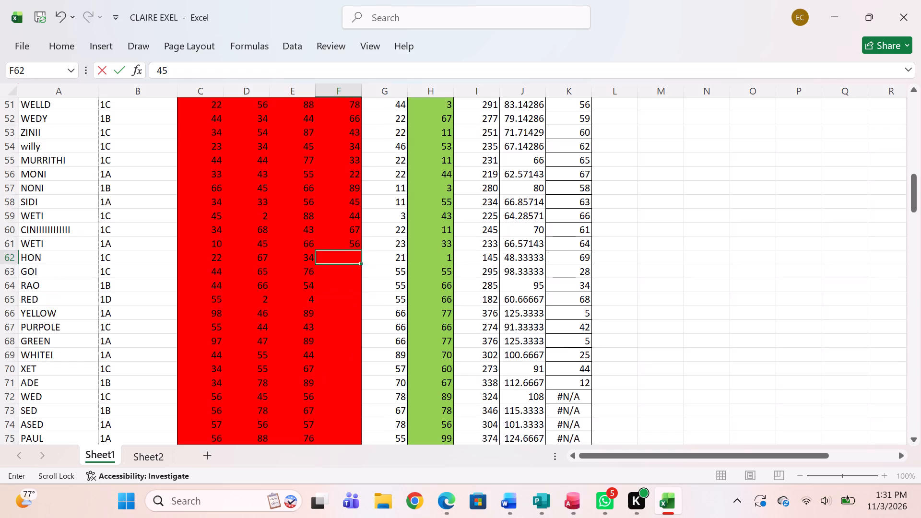
scroll(339, 380, down, 1)
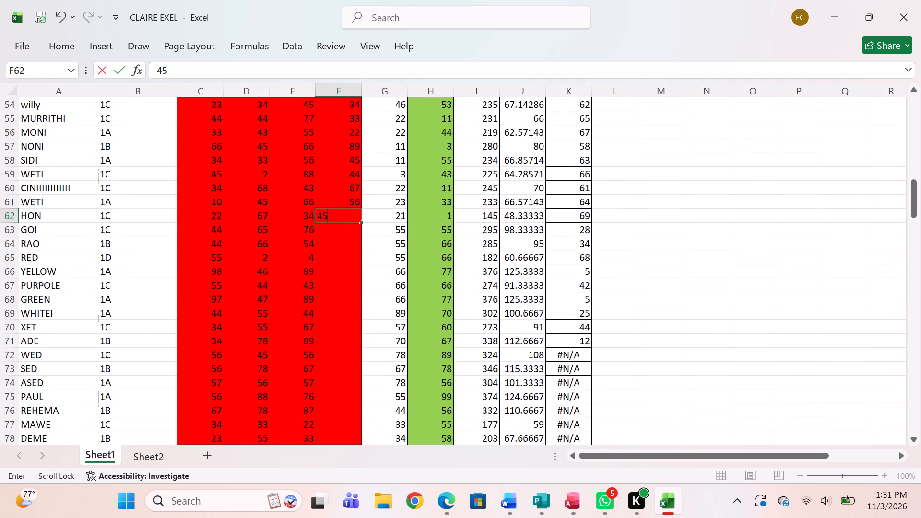
click(322, 226)
text(55)
click(326, 242)
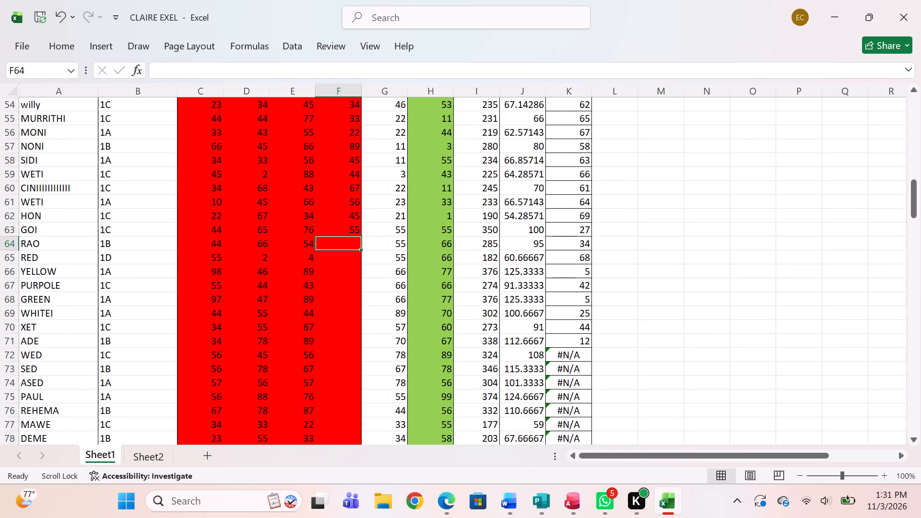
text(56)
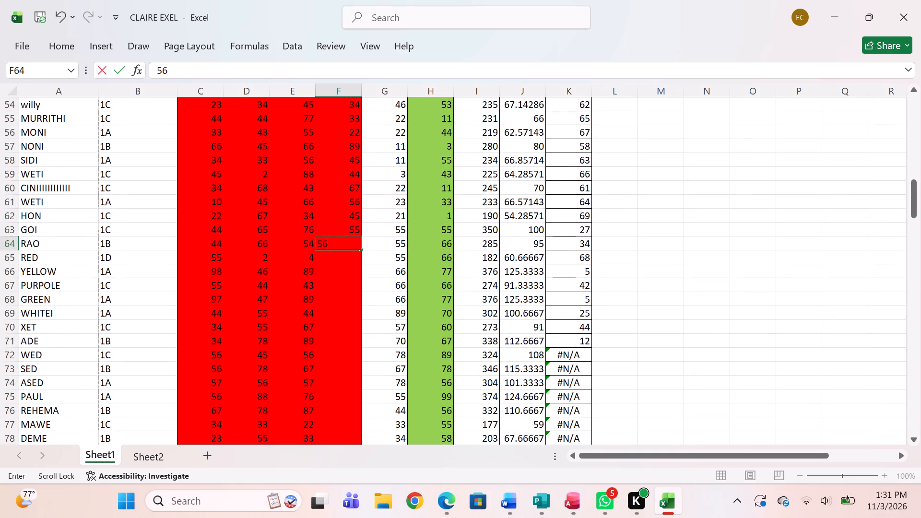
click(326, 255)
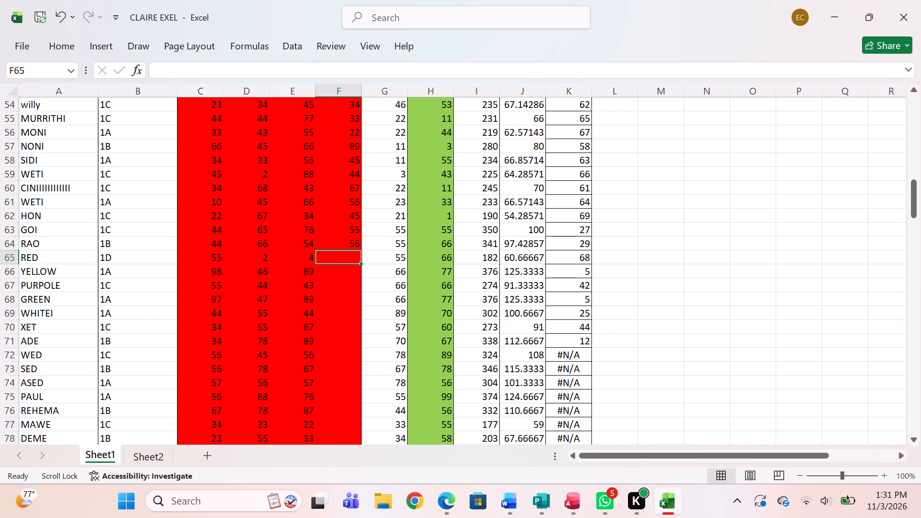
key(7)
click(329, 268)
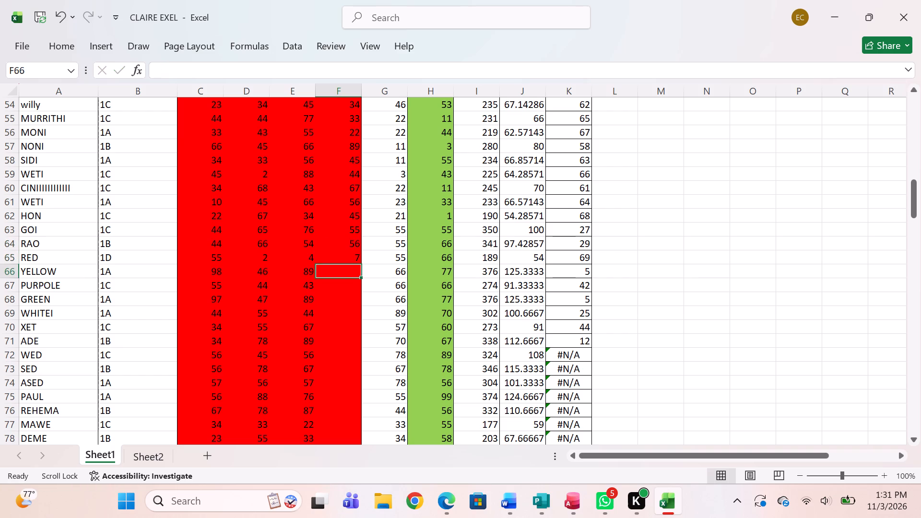
text(57)
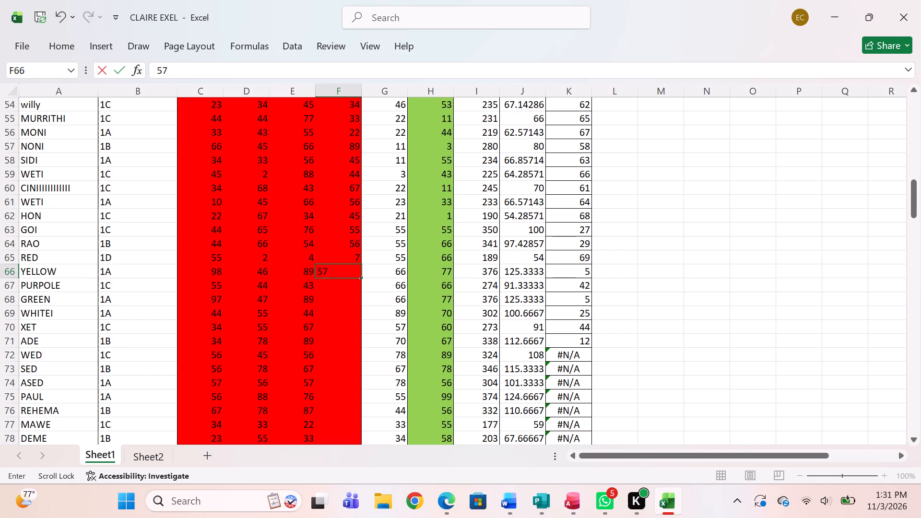
click(328, 288)
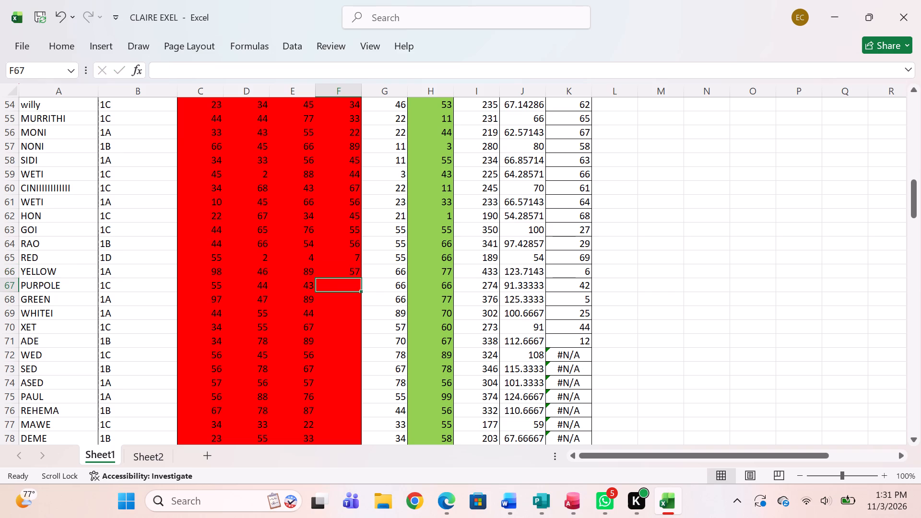
text(56)
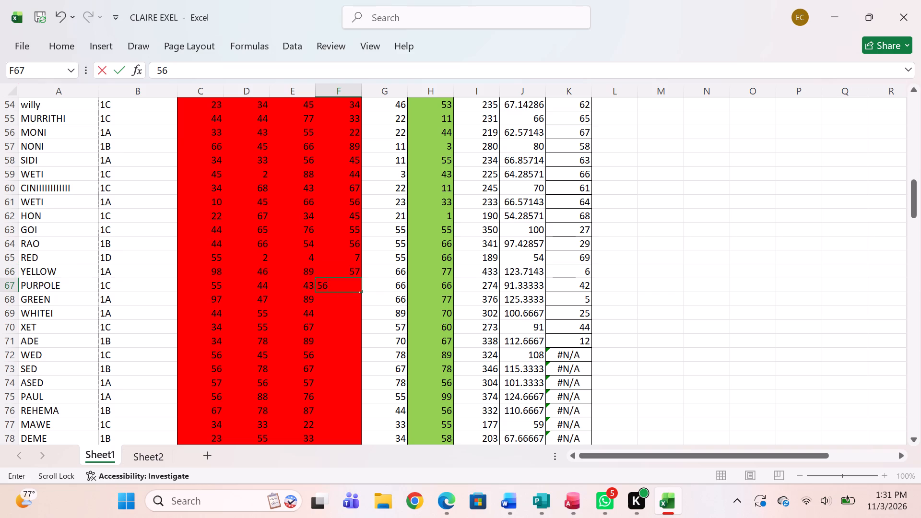
Enter the HISTORY marks 32, 23, 23, 83 and 23 in cells F68 to F72.
click(326, 296)
text(32)
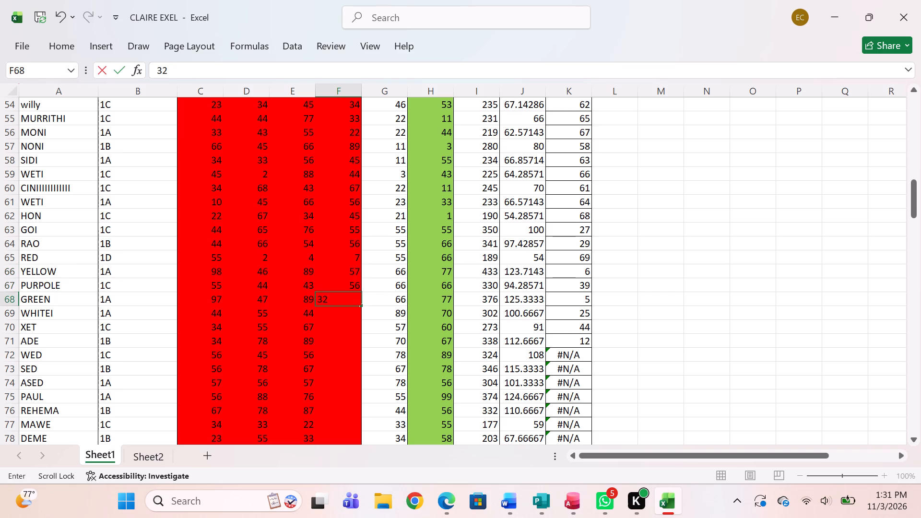
click(331, 314)
text(23)
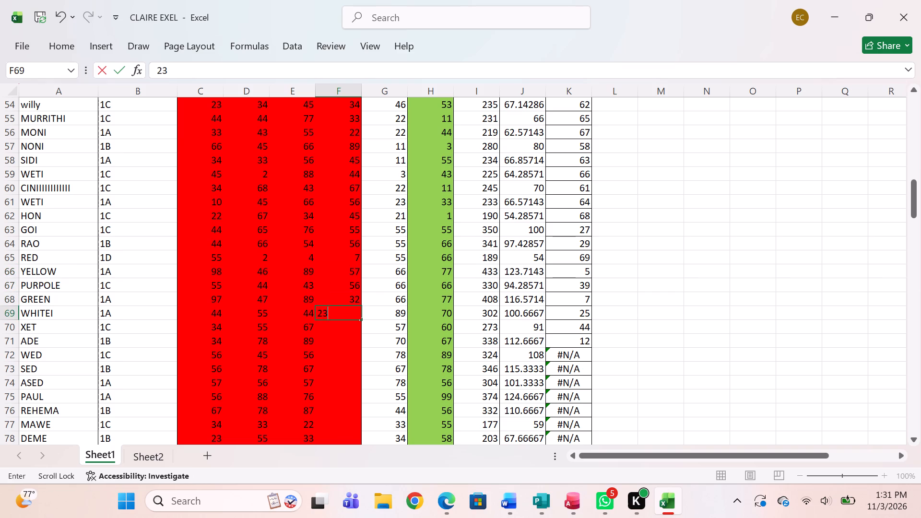
click(331, 328)
text(23)
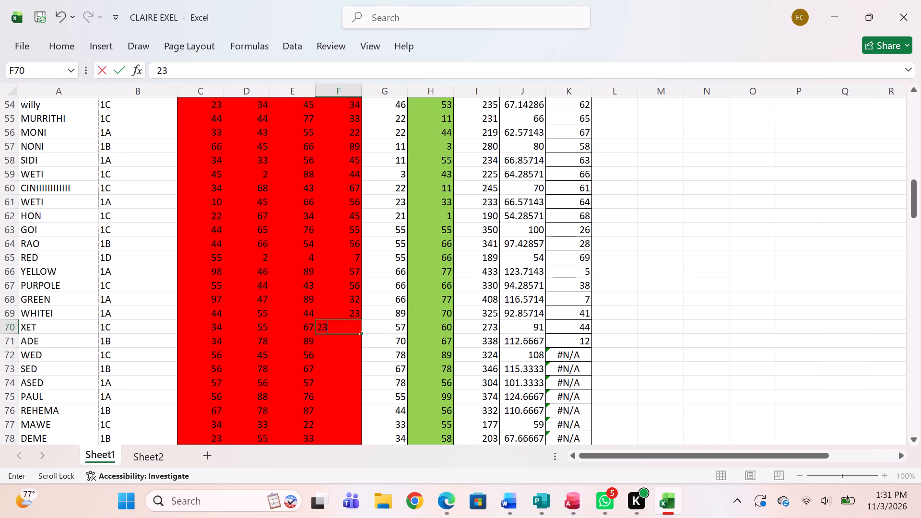
click(330, 344)
key(8)
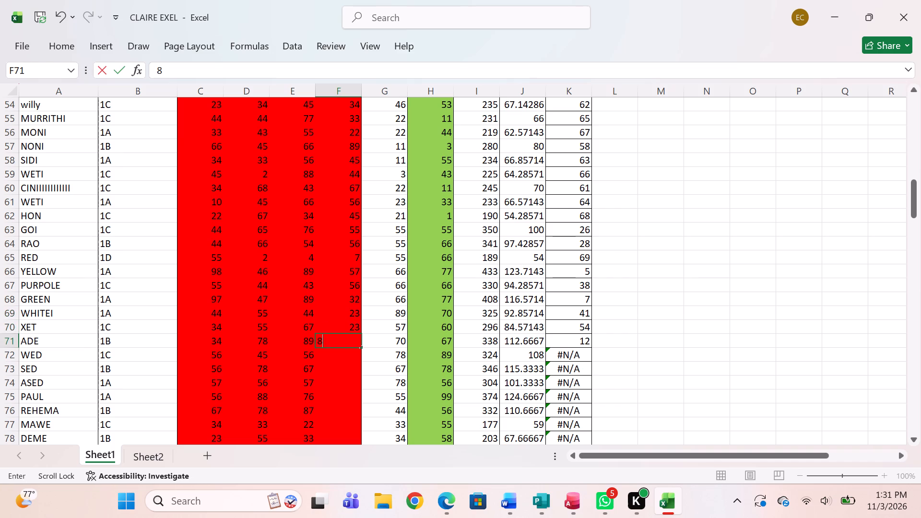
key(3)
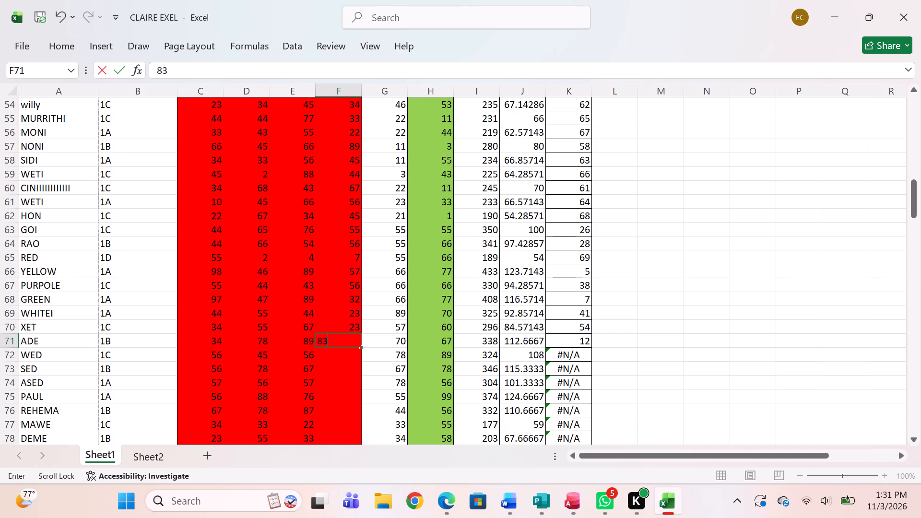
click(331, 355)
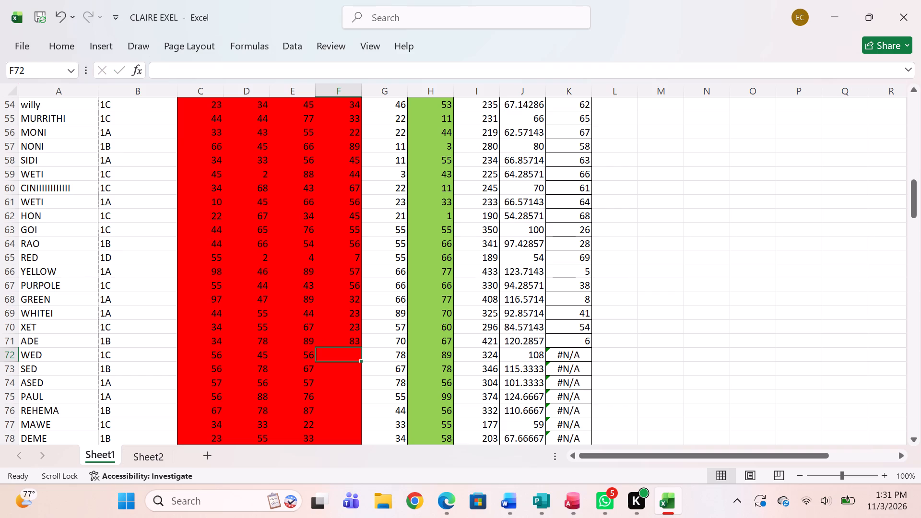
text(23)
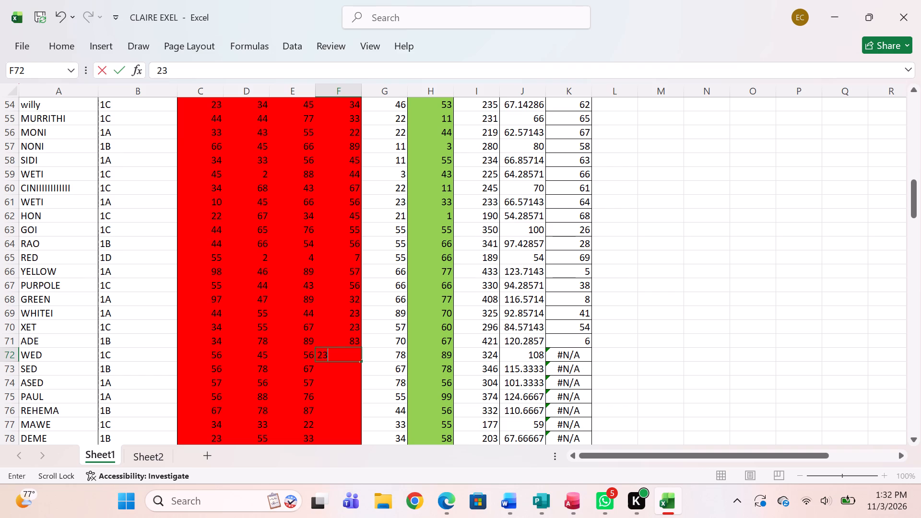
Enter the HISTORY marks 45, 33, 55, 33 and 33 in cells F73 to F77.
click(326, 375)
text(45)
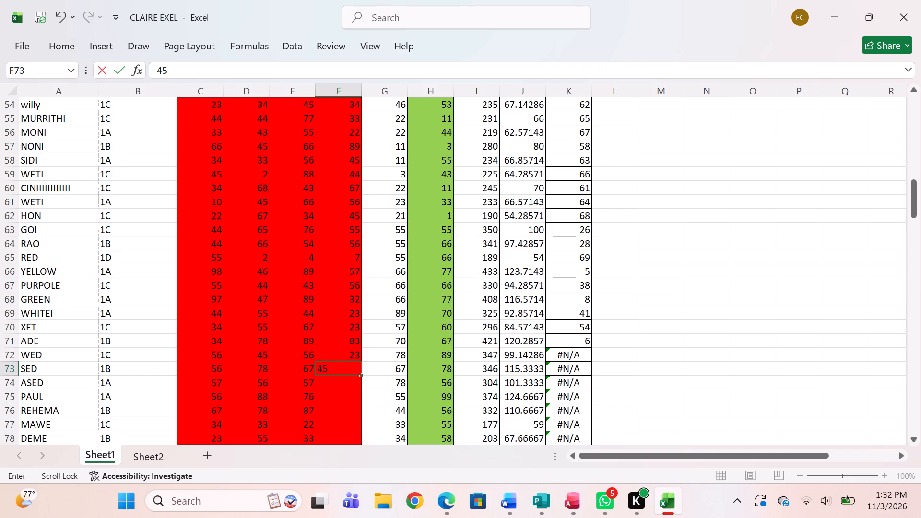
scroll(336, 356, up, 6)
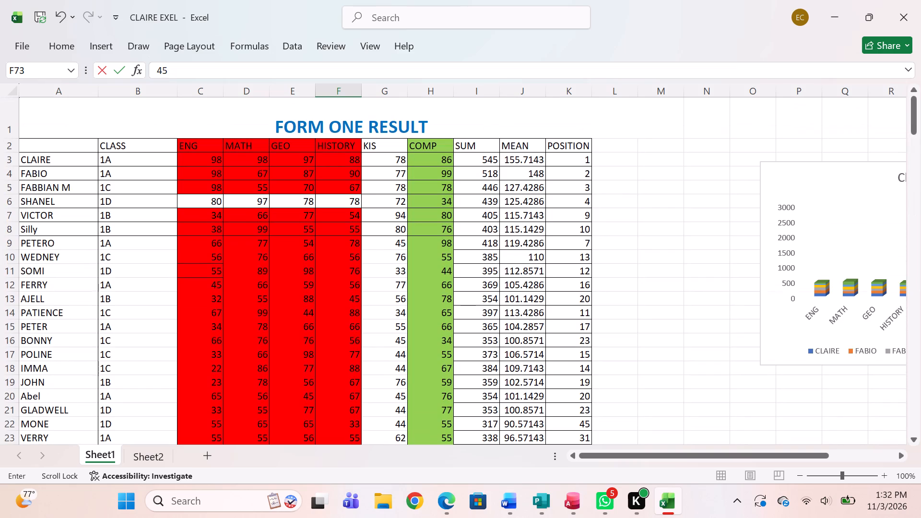
scroll(336, 356, down, 4)
scroll(336, 356, up, 2)
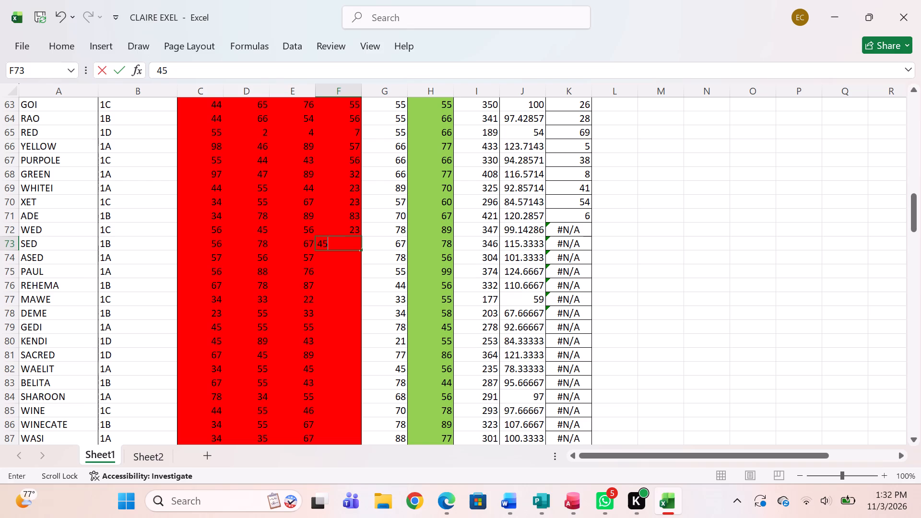
click(336, 268)
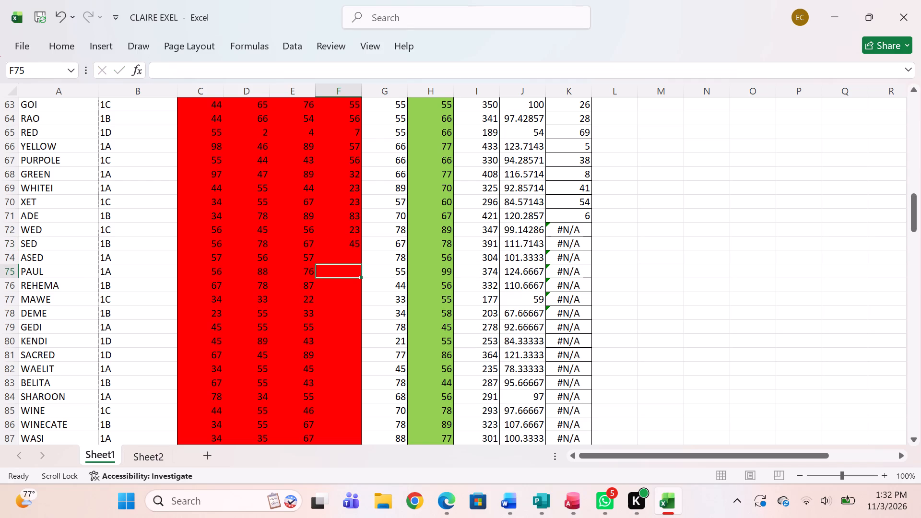
text(55)
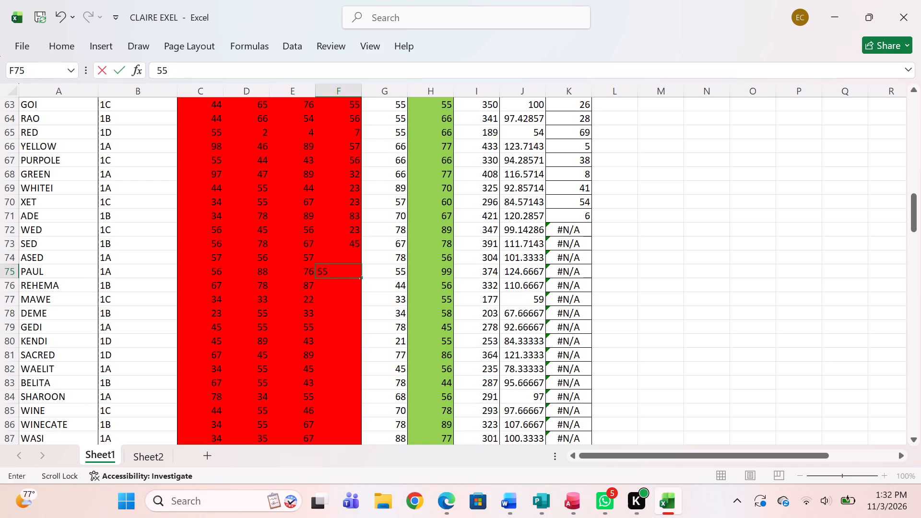
click(347, 253)
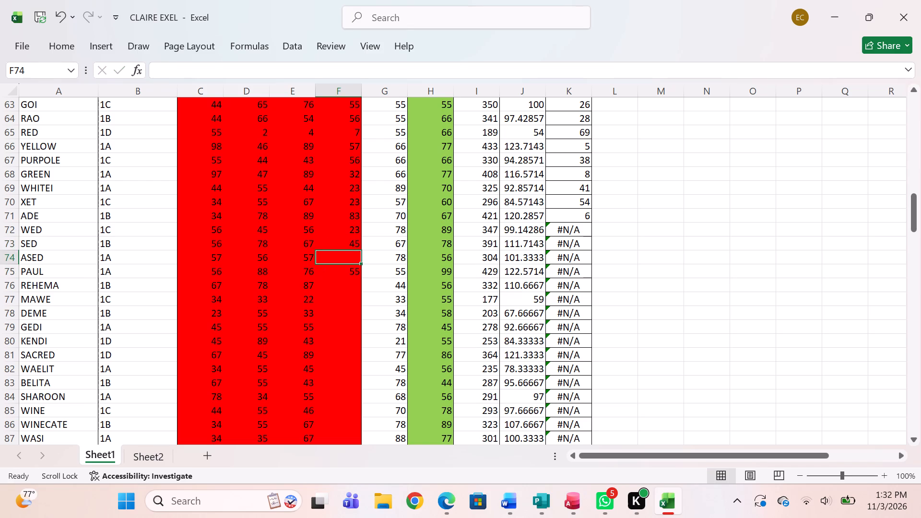
key(3)
key(3)
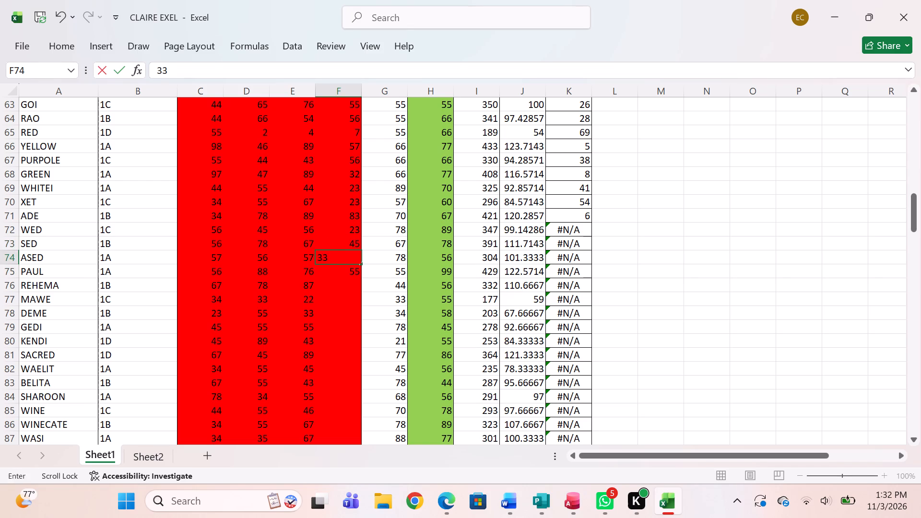
click(331, 286)
text(33)
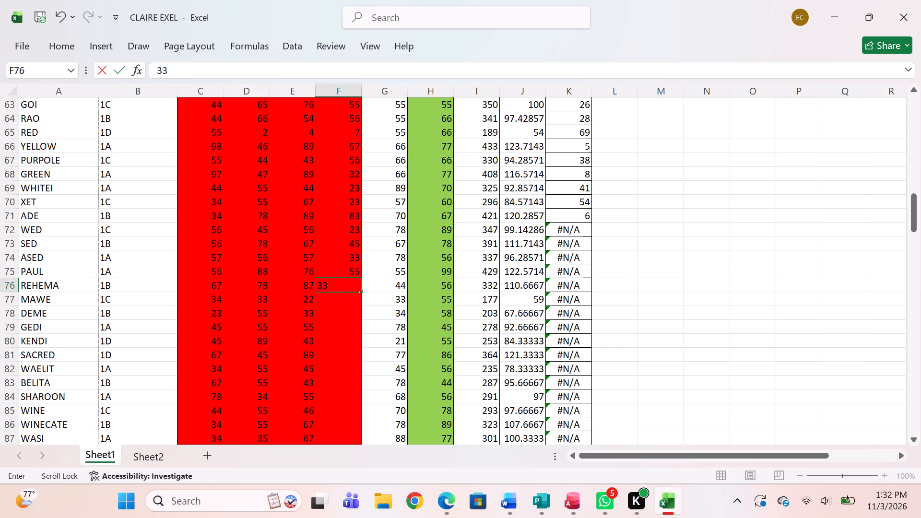
click(327, 299)
text(33)
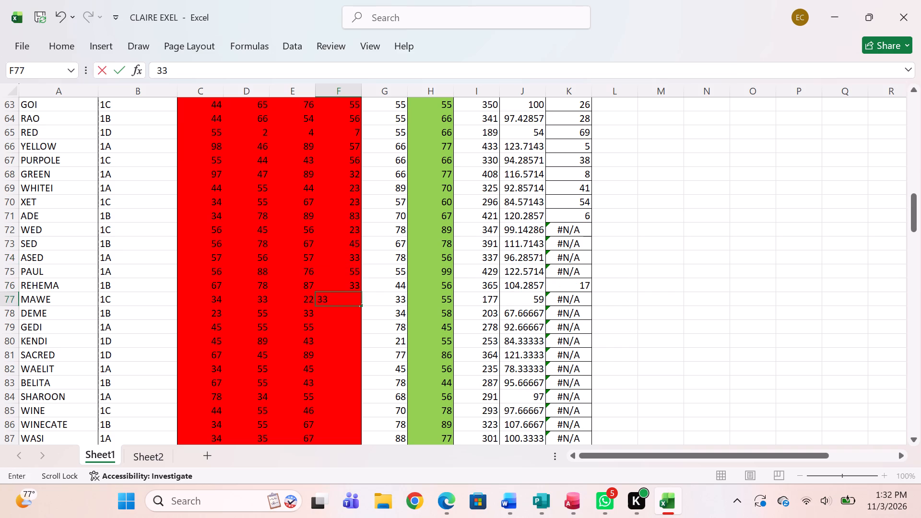
Enter the HISTORY mark 23 in each of cells F78 to F80, for DEME, GEDI and KENDI.
click(325, 314)
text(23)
click(327, 325)
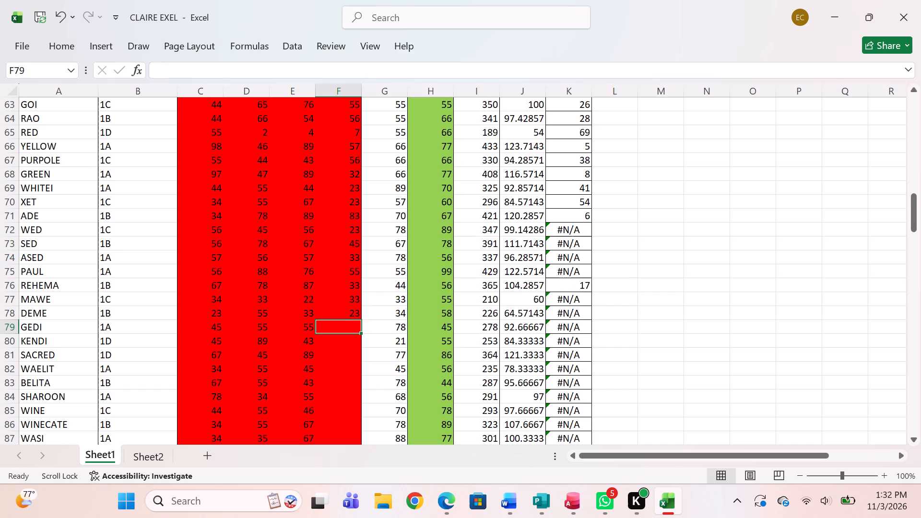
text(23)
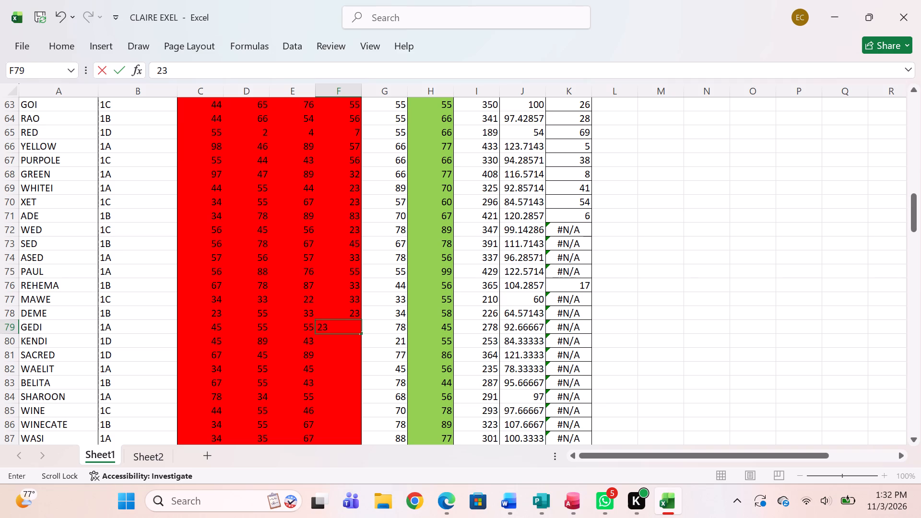
click(842, 499)
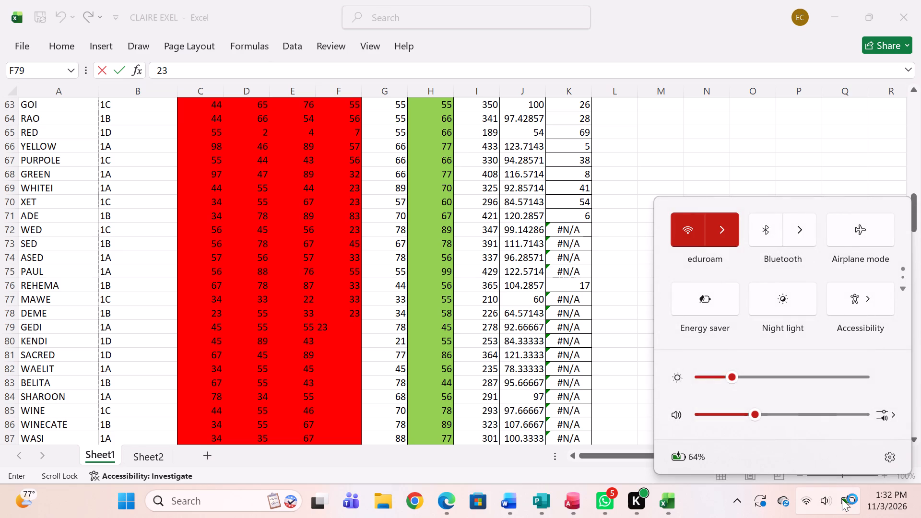
click(335, 338)
click(330, 340)
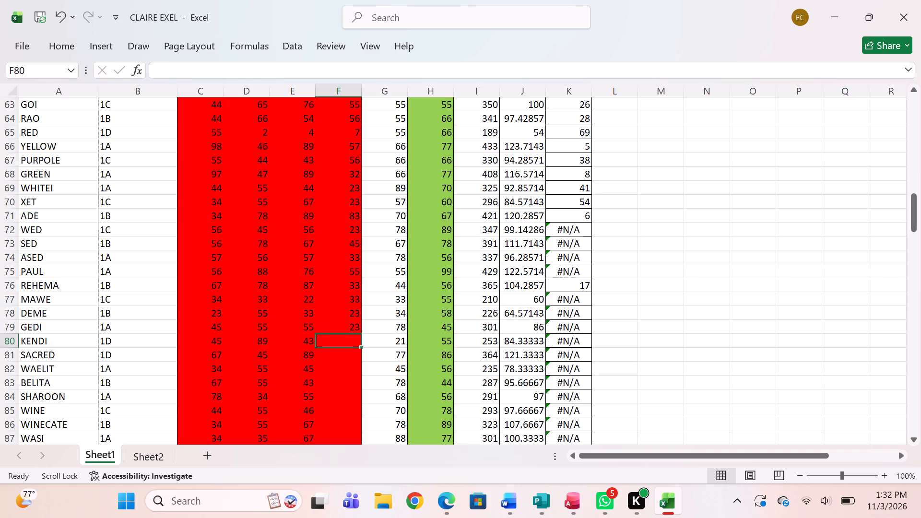
scroll(297, 293, down, 3)
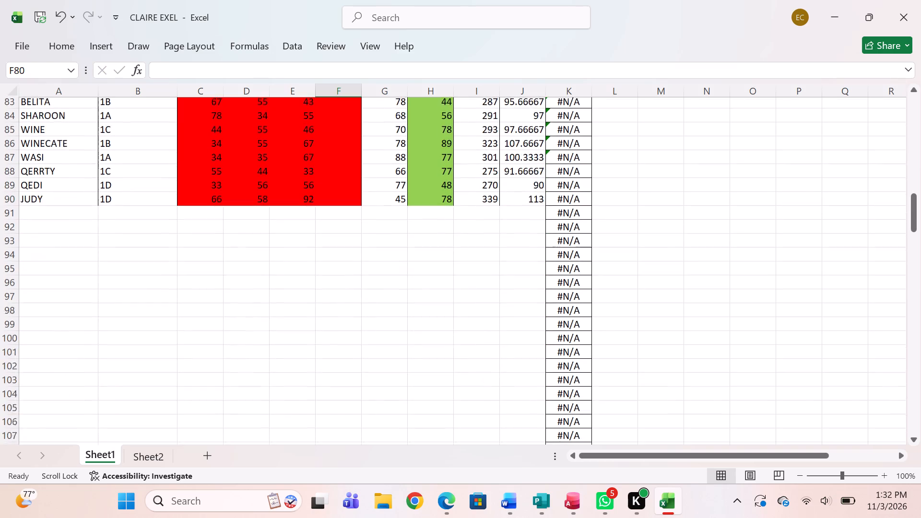
scroll(297, 293, up, 2)
scroll(297, 293, right, 3)
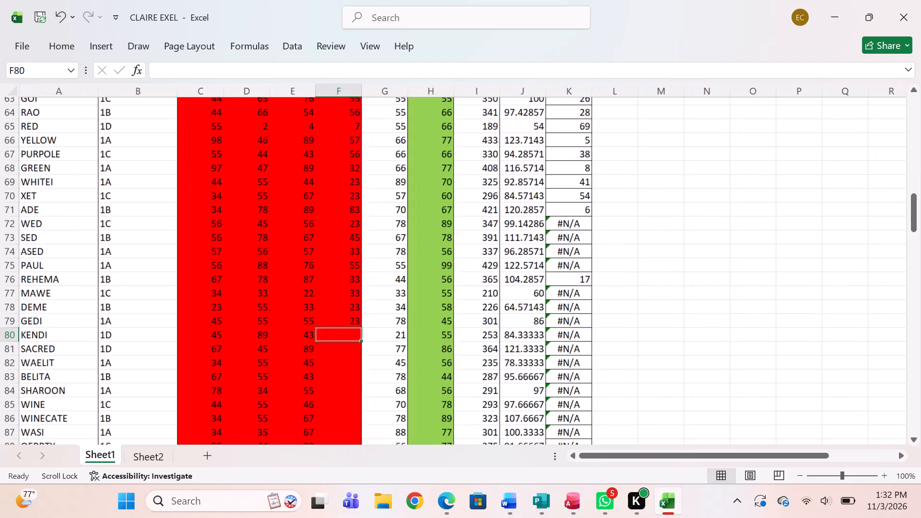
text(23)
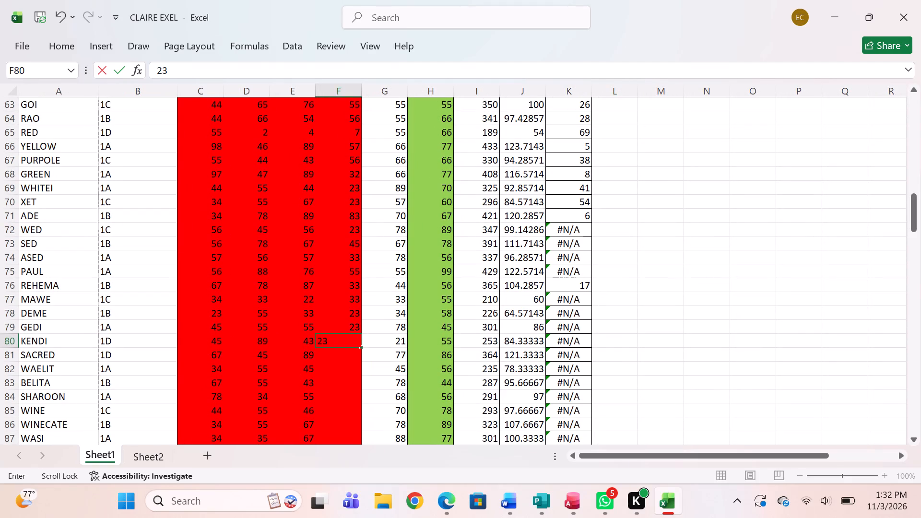
Enter the HISTORY marks 23 in cell F81 and 99 in cell F82.
click(332, 354)
text(23)
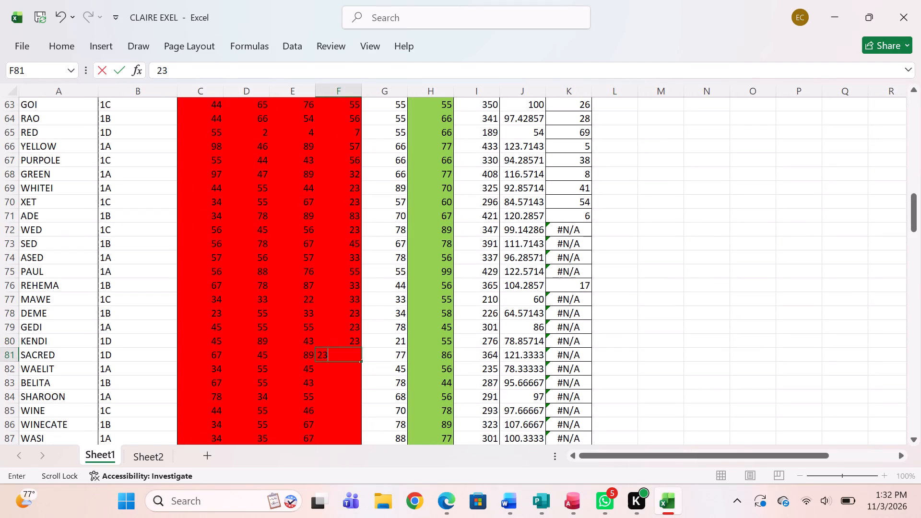
click(326, 363)
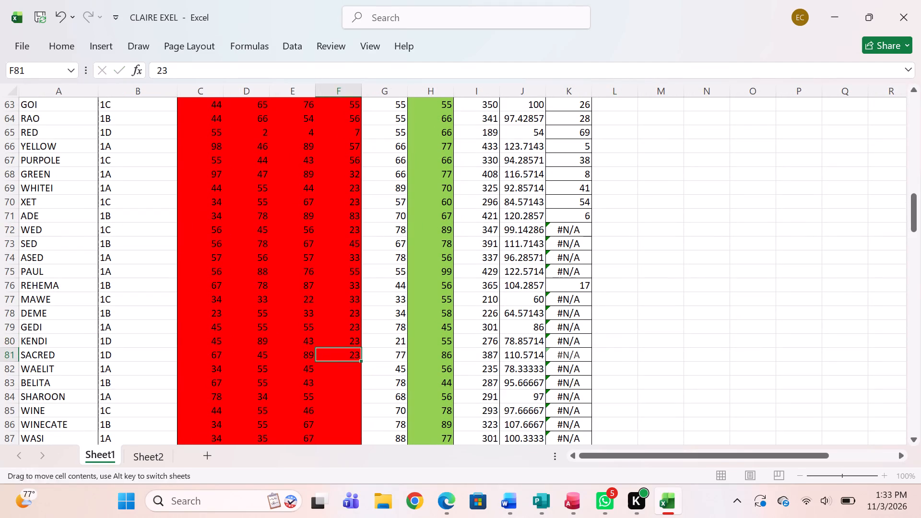
right_click(326, 363)
click(326, 363)
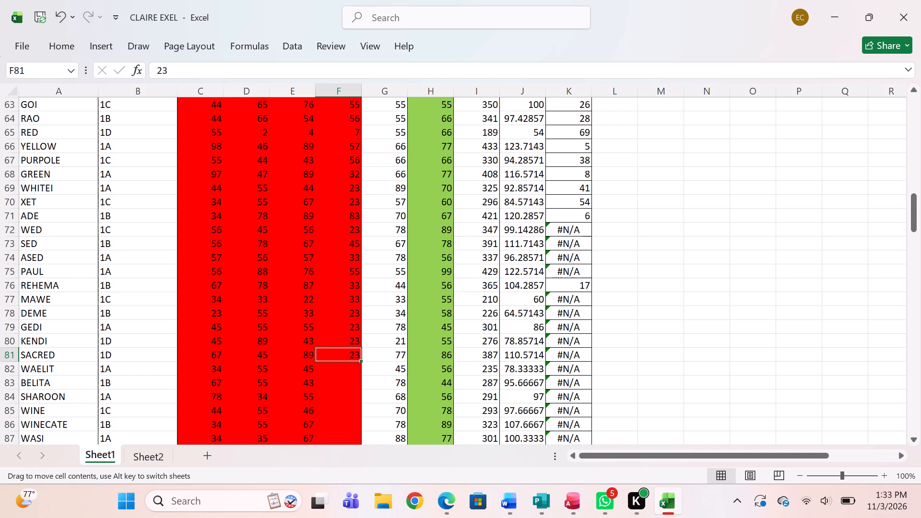
click(326, 368)
text(99)
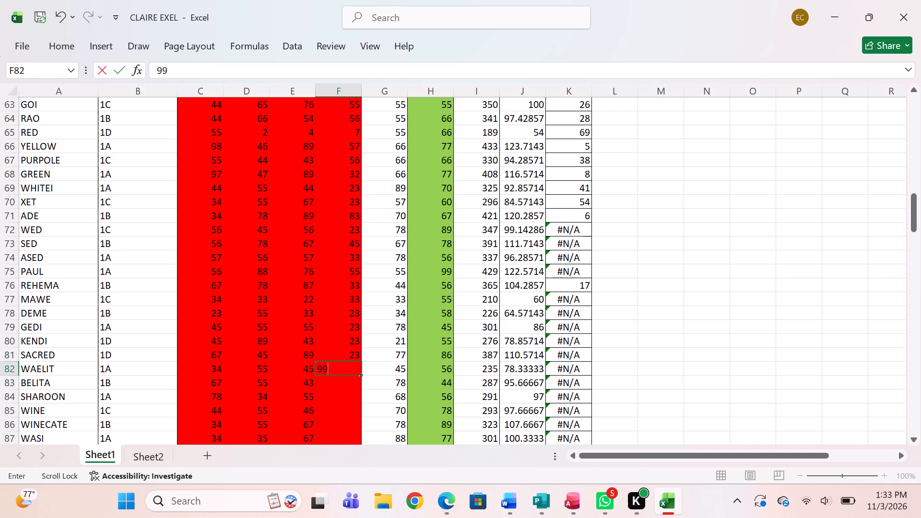
Enter the HISTORY marks 77, 88, 67 and 56 in cells F83 to F86.
click(327, 384)
click(328, 385)
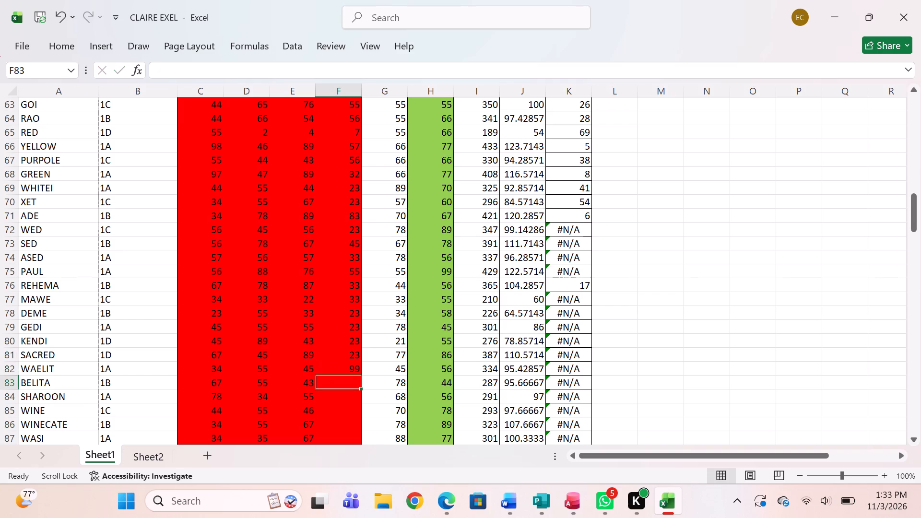
text(77)
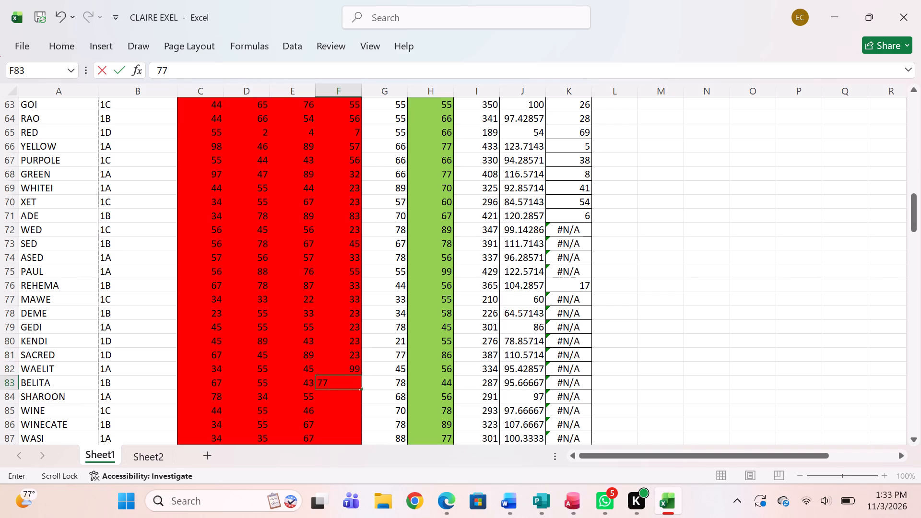
click(329, 393)
text(88)
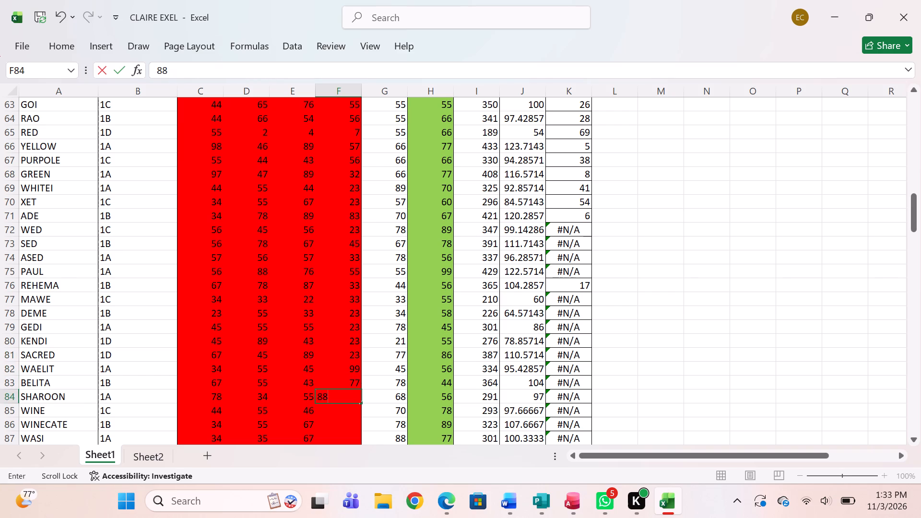
click(323, 409)
text(67)
scroll(323, 409, down, 1)
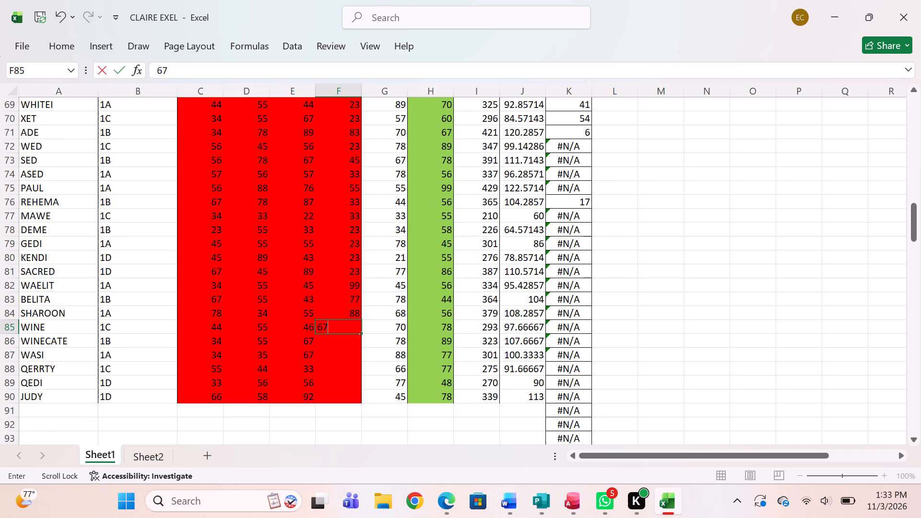
click(331, 344)
text(56)
Enter the HISTORY marks 55, 44, 55 and 44 in cells F87 to F90.
click(330, 351)
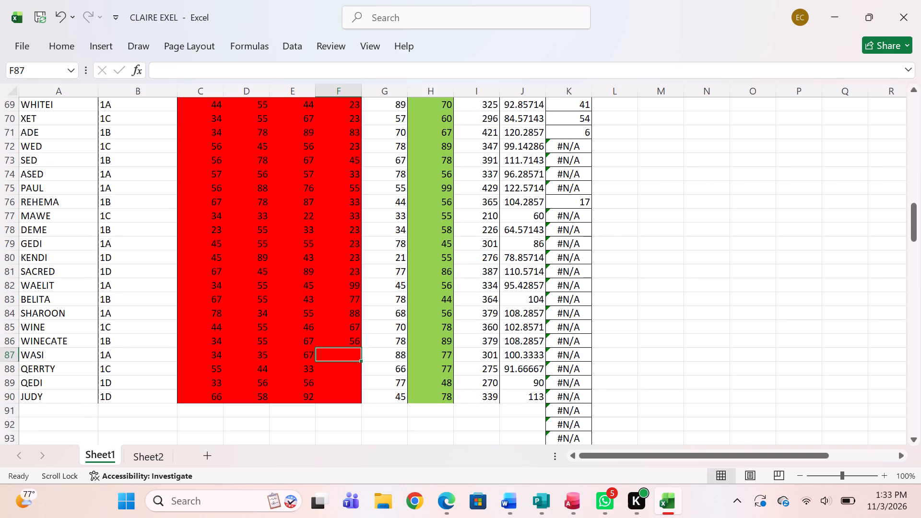
text(55)
click(327, 372)
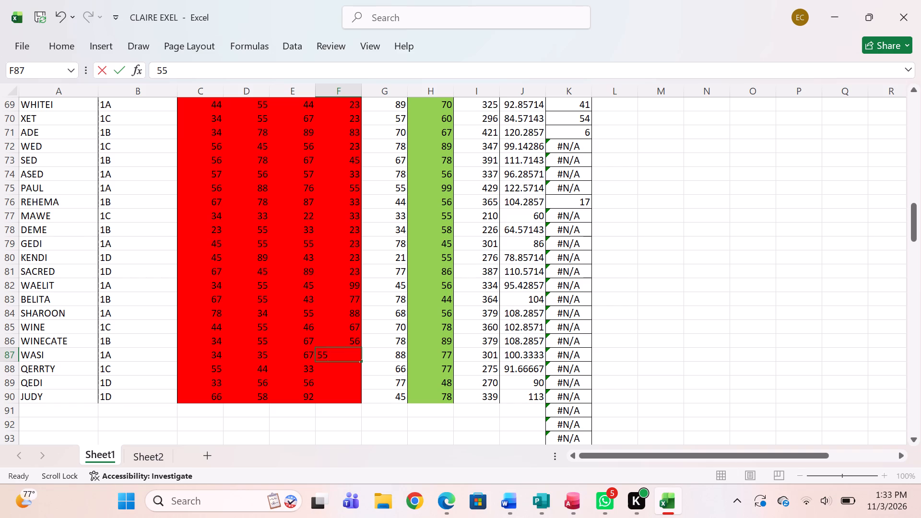
text(44)
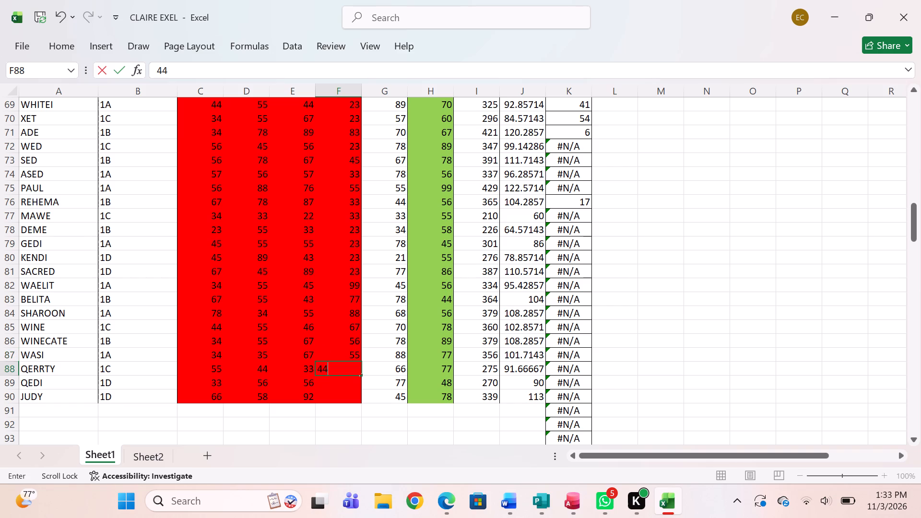
click(324, 381)
text(55)
click(323, 396)
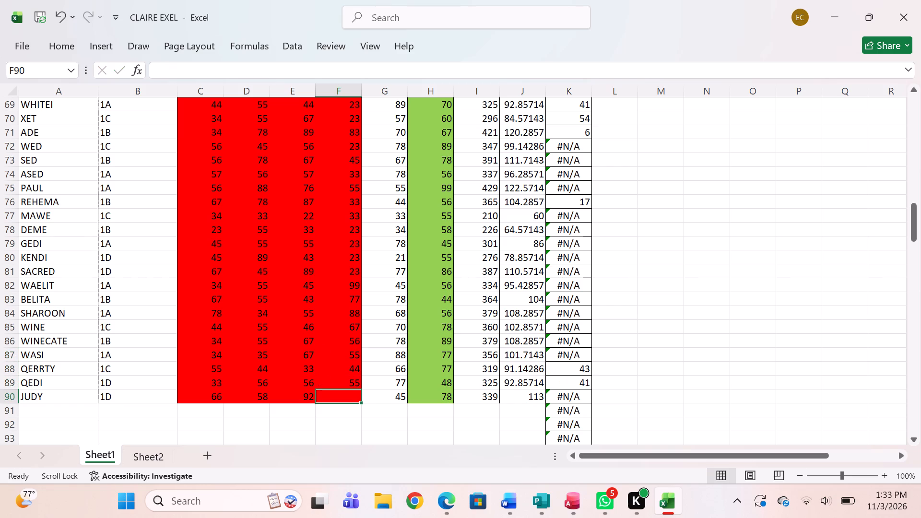
text(44)
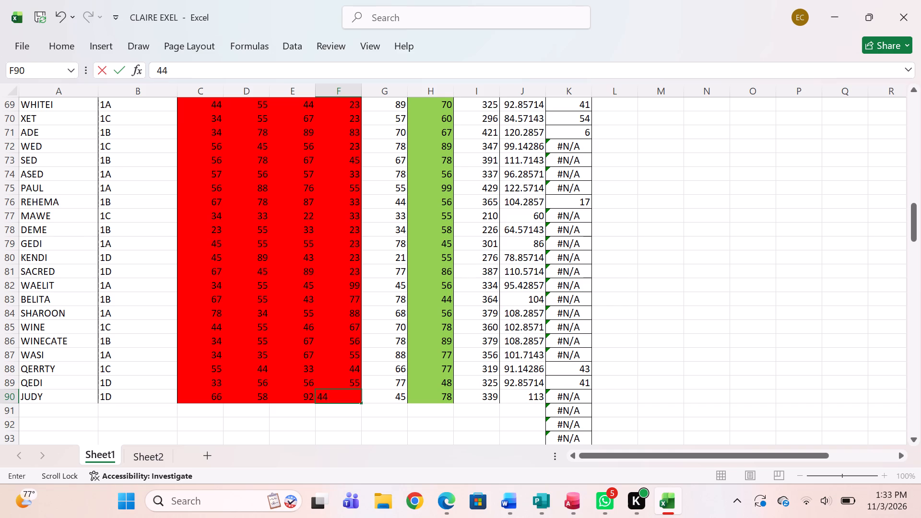
key(Return)
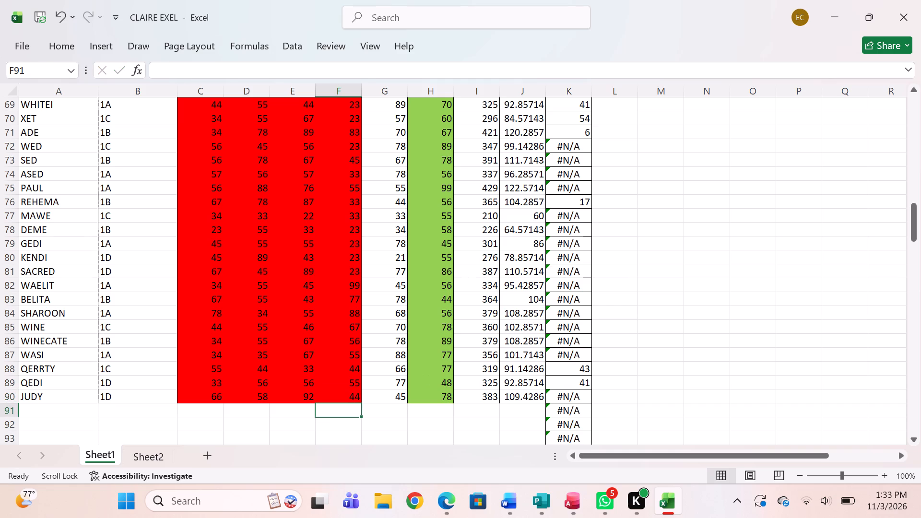
Save the workbook with the completed HISTORY marks.
key(ctrl+s)
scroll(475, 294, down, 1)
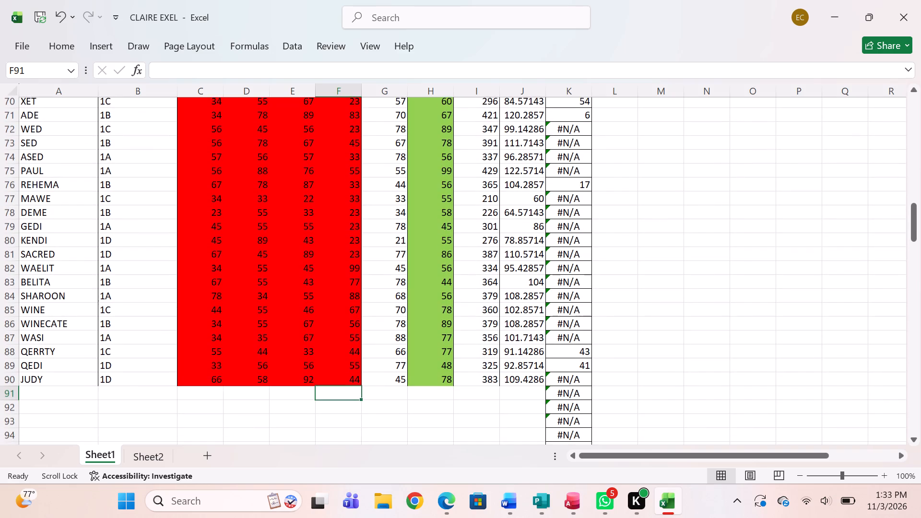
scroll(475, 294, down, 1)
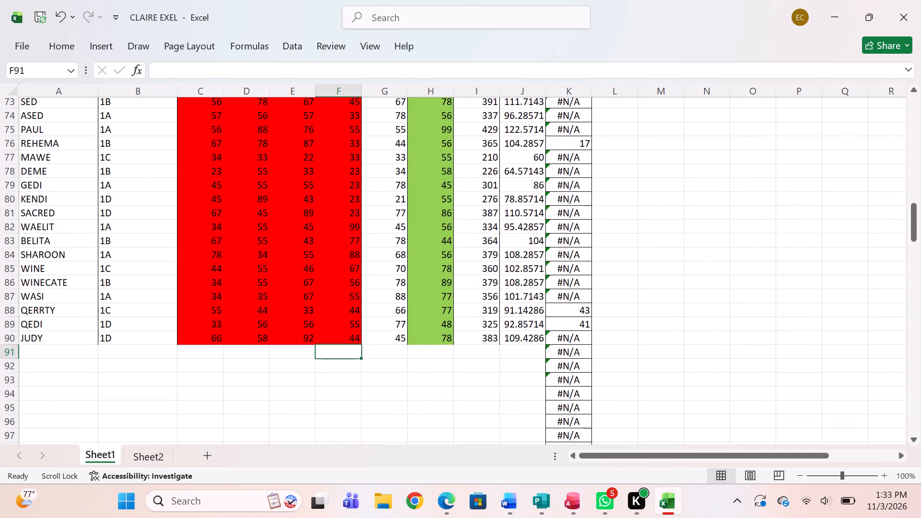
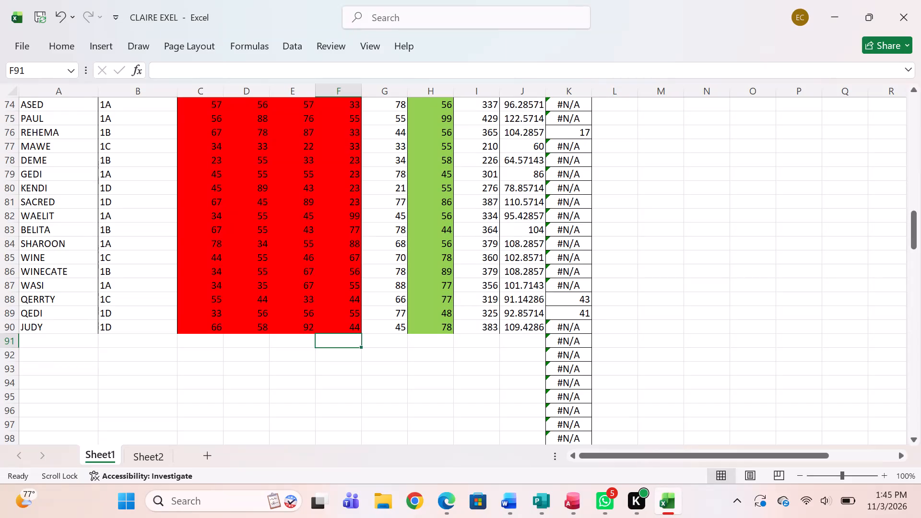
Add the student names WICCLIFE, MUTHOMI and WAWIRE in cells A91 to A93, below JUDY.
click(29, 343)
text(WICCLI)
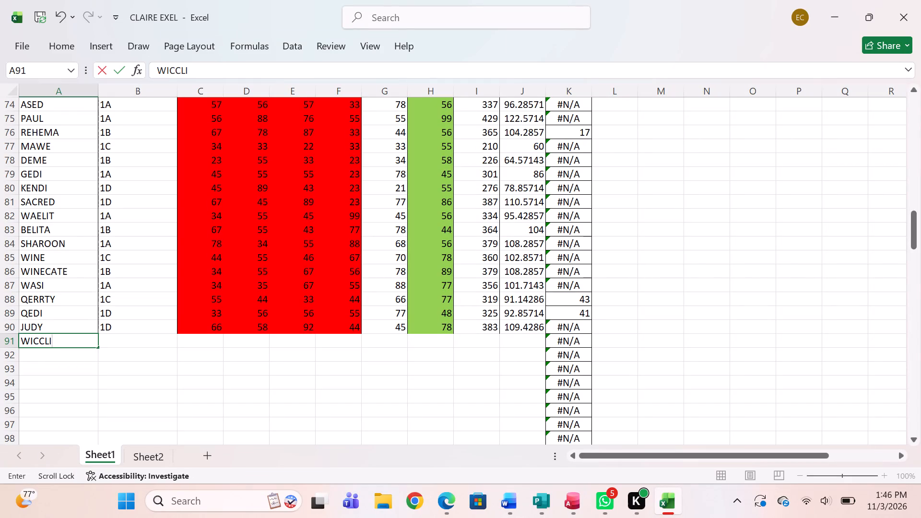
text(FE)
key(Down)
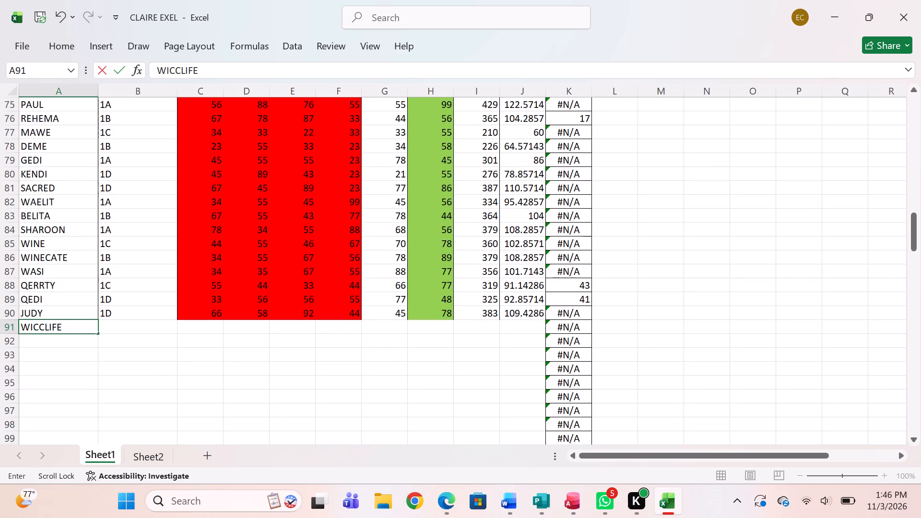
click(29, 343)
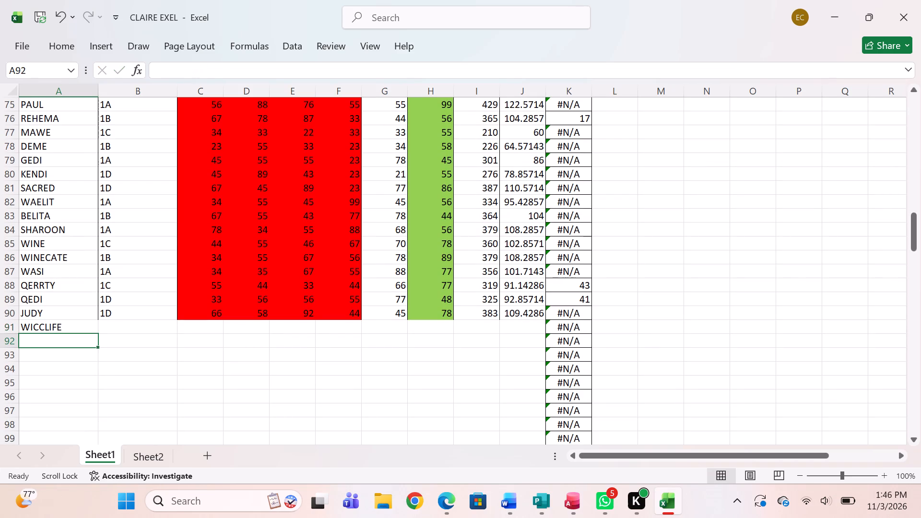
text(MUTHOMI)
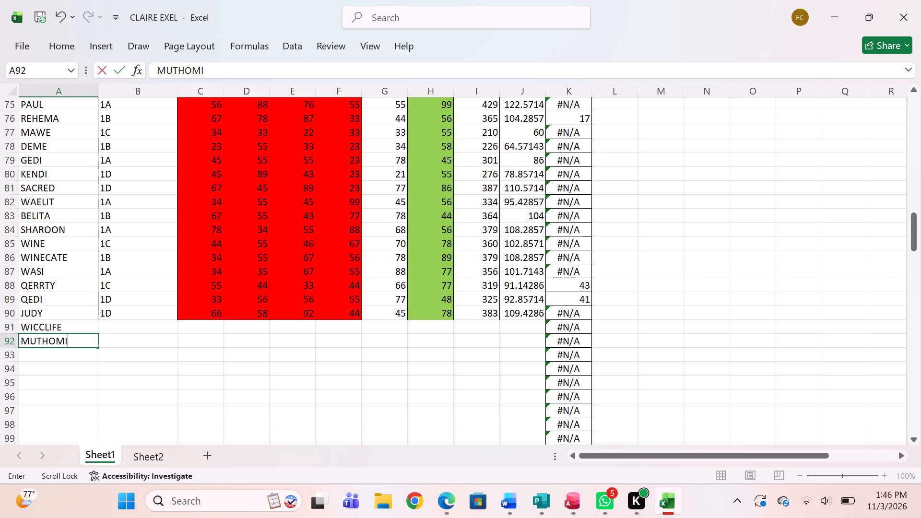
click(44, 351)
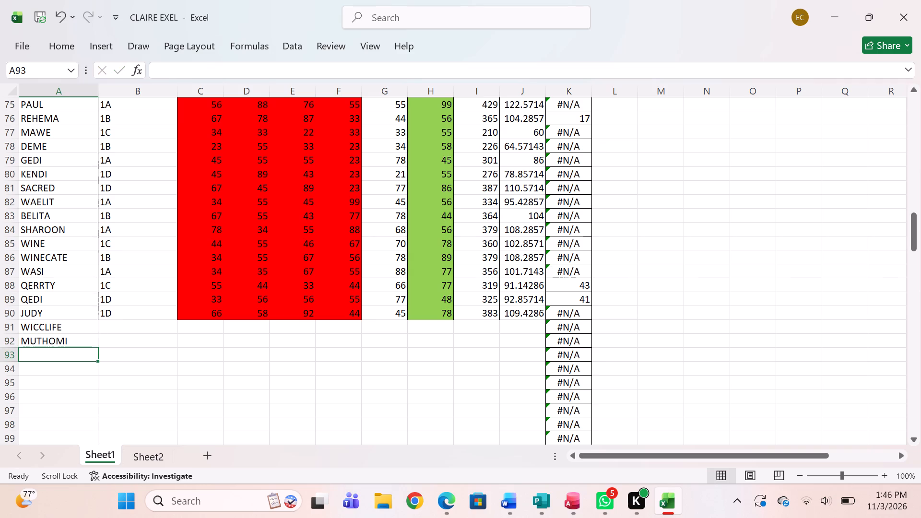
text(WAWIRE)
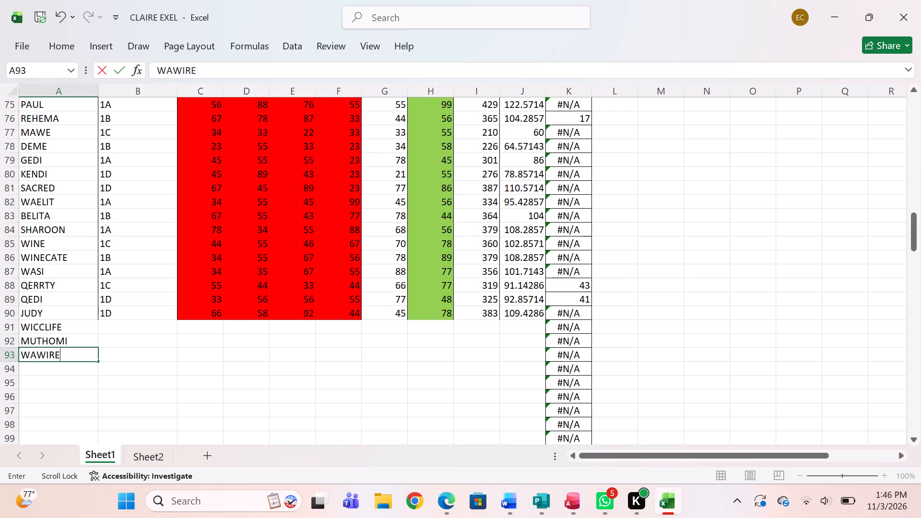
Continue the name list with WAWIRE, MURUNGI and IME in cells A94 to A96.
right_click(47, 368)
key(w)
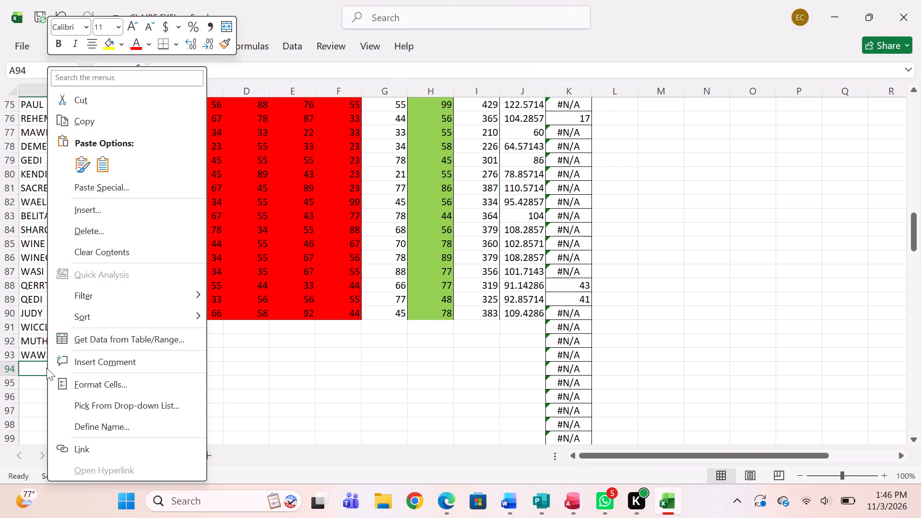
click(254, 392)
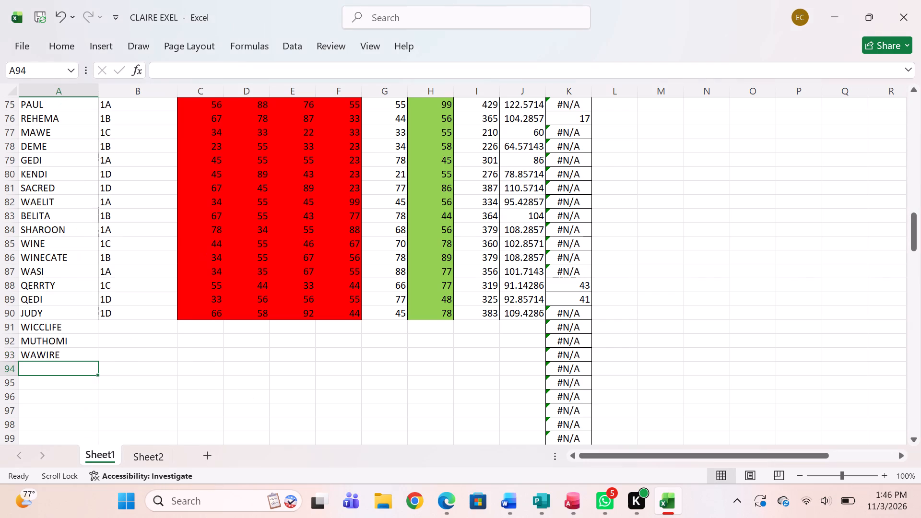
text(WAWI)
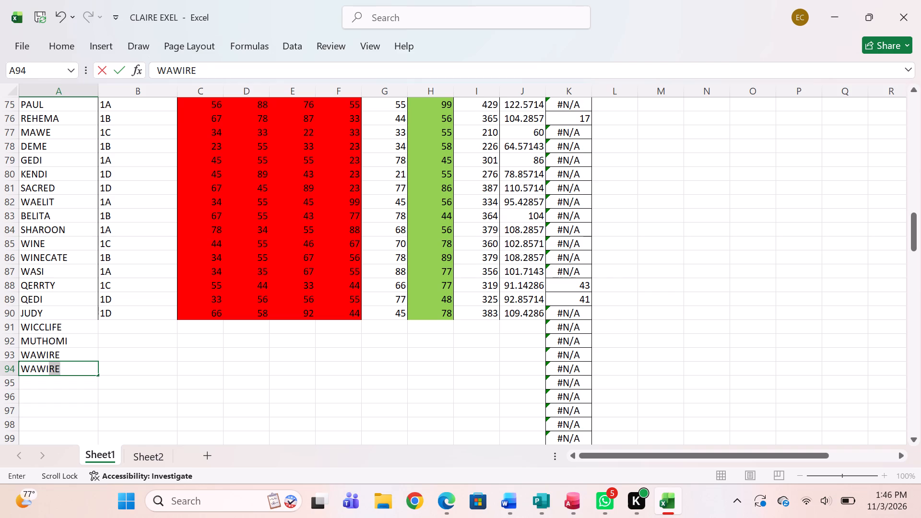
click(41, 383)
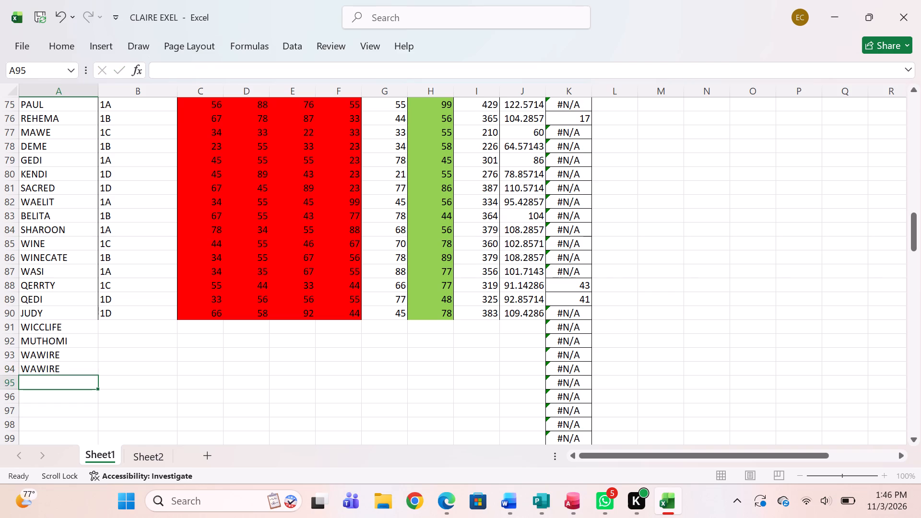
text(MURU)
text(NGI)
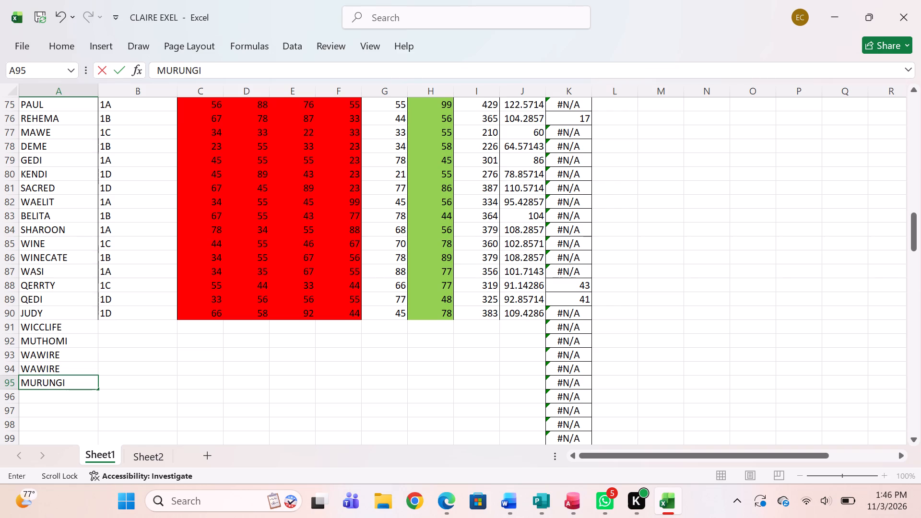
click(45, 397)
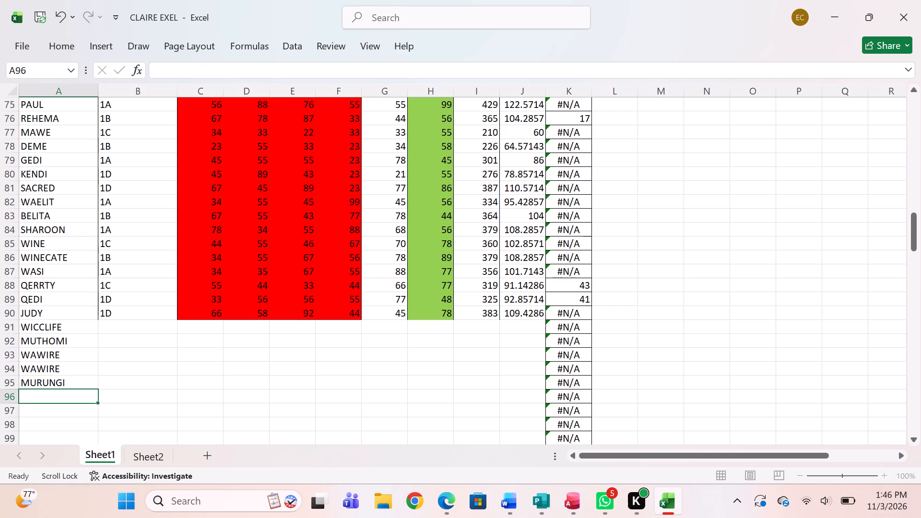
text(IME)
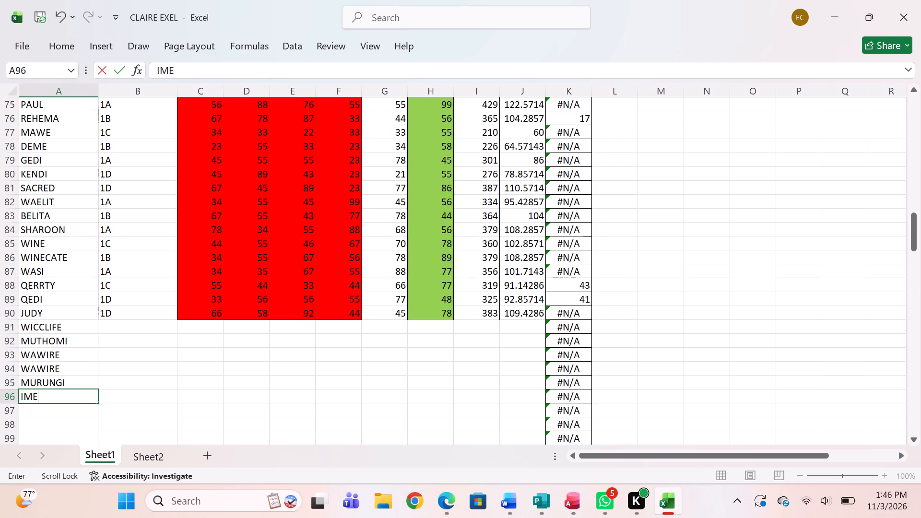
Enter the student names WADDNEY in cell A97 and MUTHONI in cell A98.
right_click(43, 409)
text(WE)
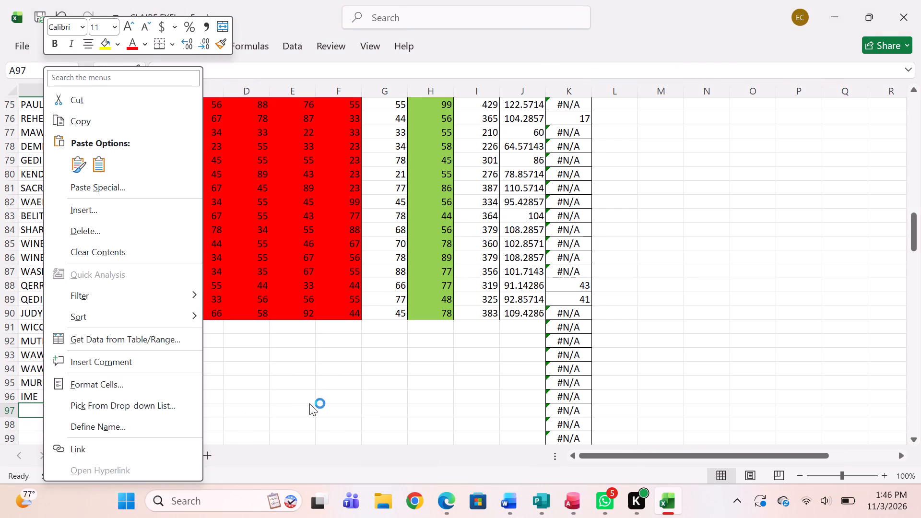
click(313, 397)
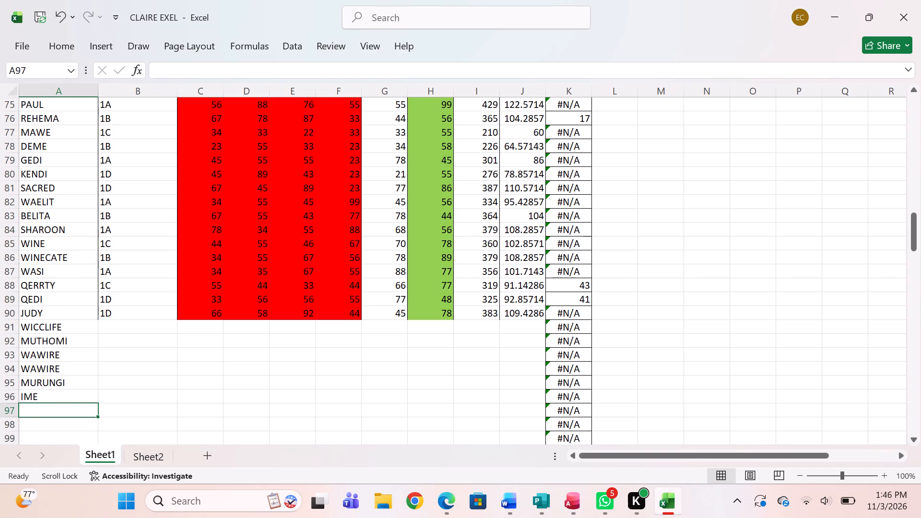
text(WA)
text(DD)
text(NEY)
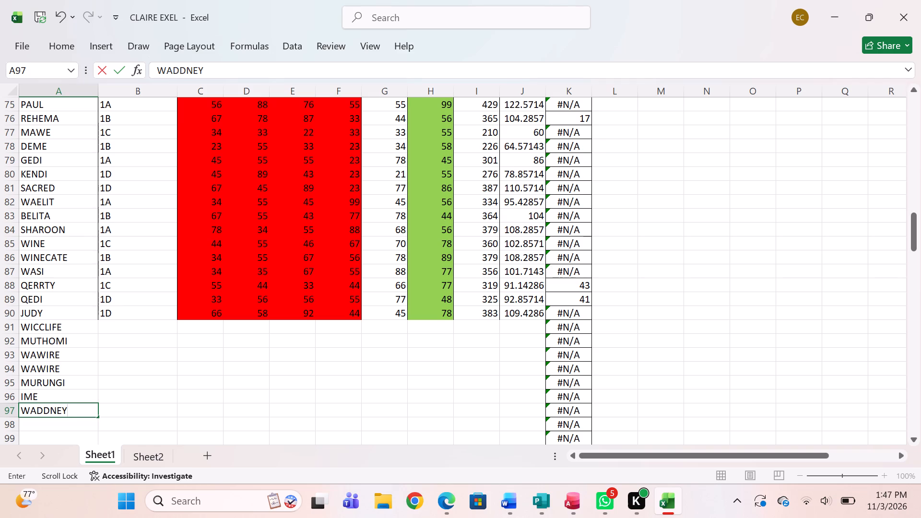
scroll(174, 405, down, 1)
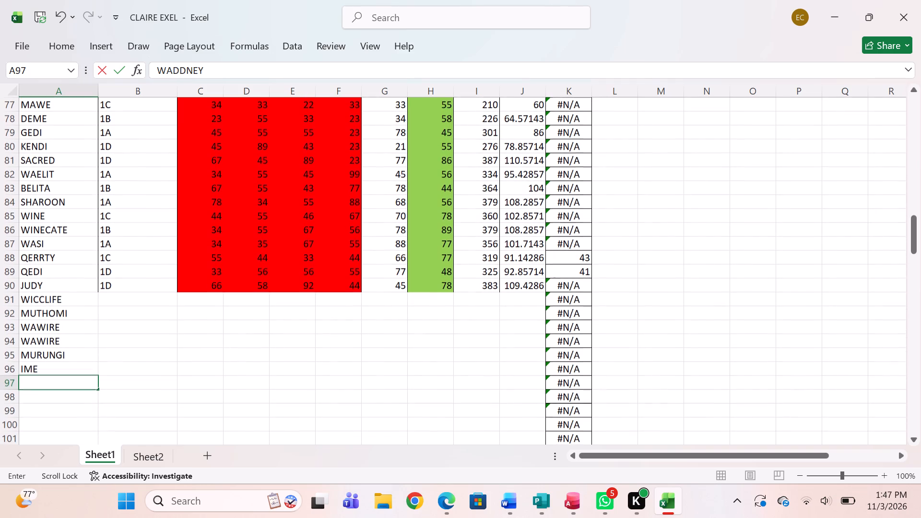
click(48, 390)
click(48, 390)
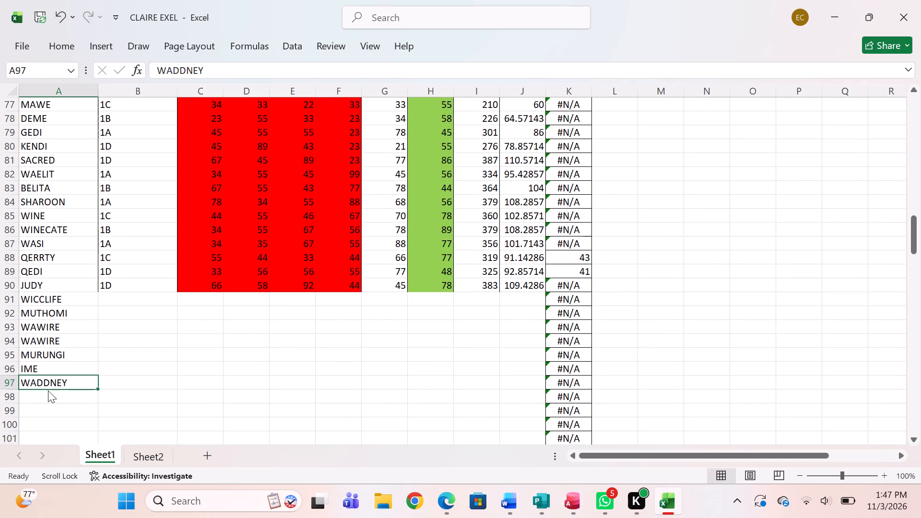
click(43, 397)
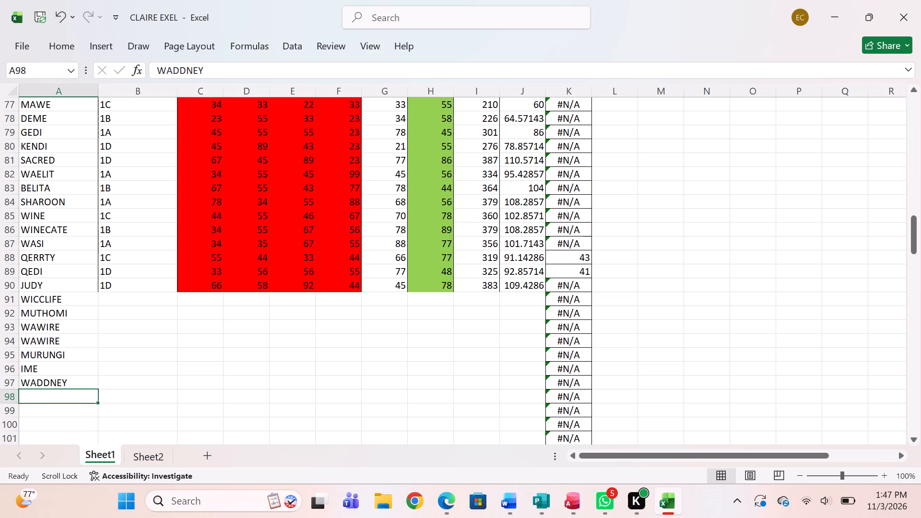
text(MUTHO)
text(NI)
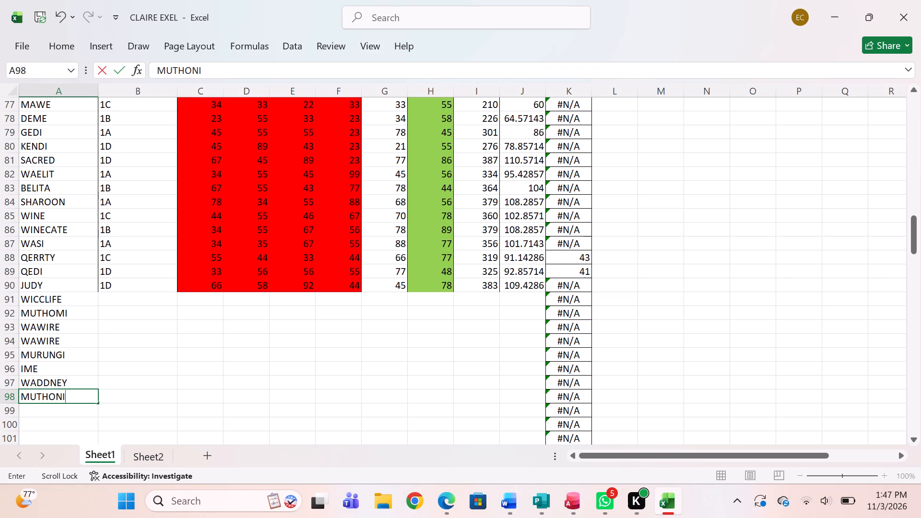
Enter the student names DENNIS in cell A99 and GERAD in cell A100.
click(49, 413)
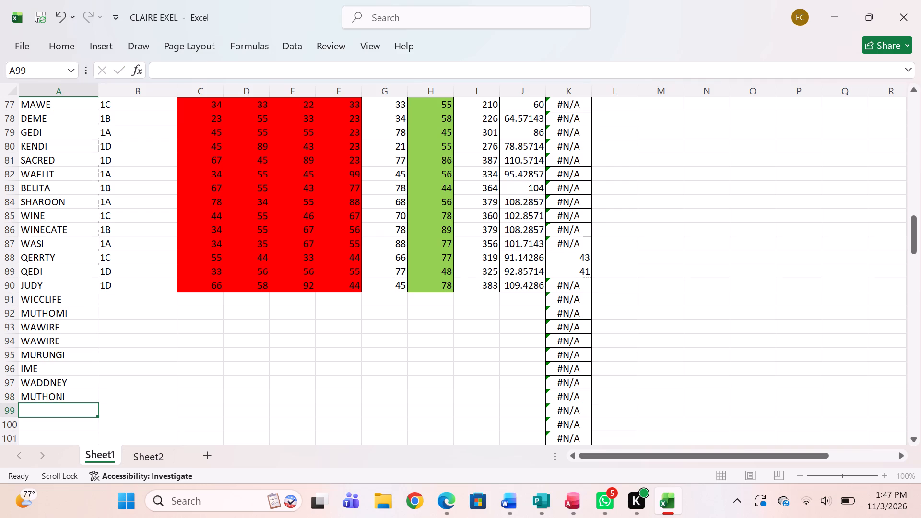
text(DENNIS)
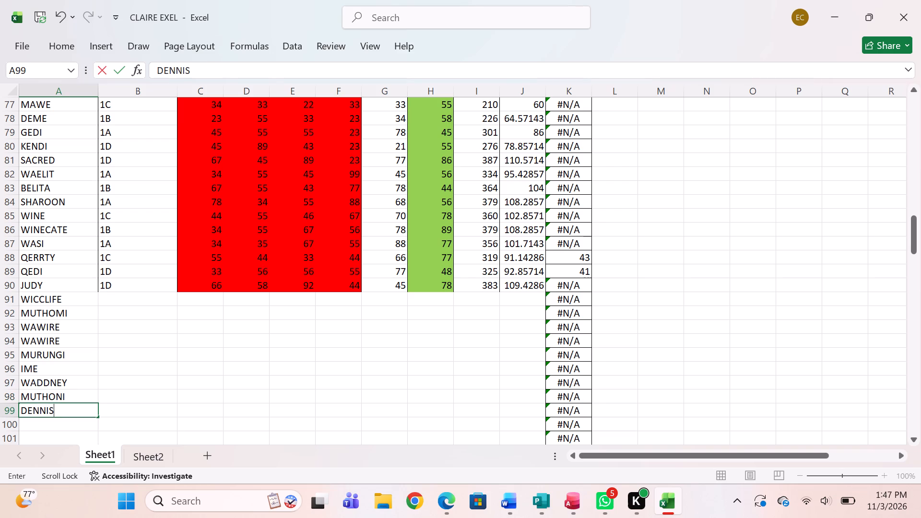
click(36, 425)
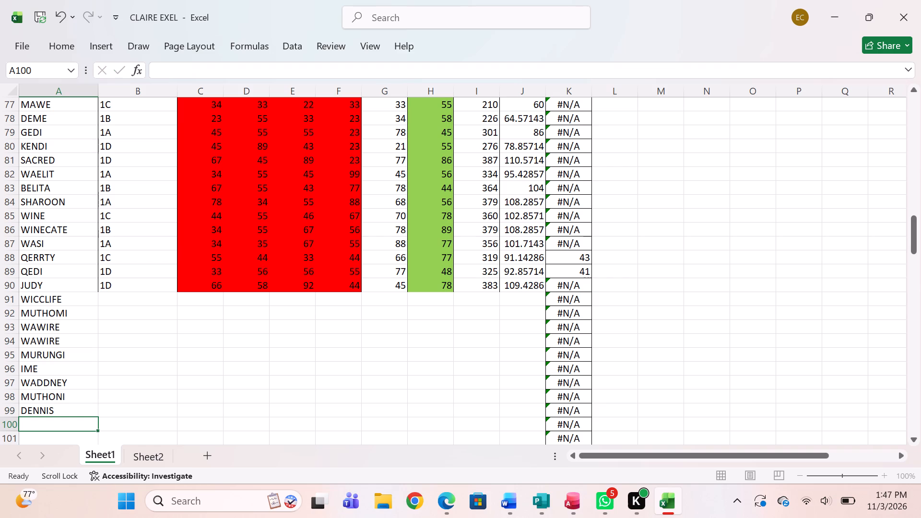
text(GERAD)
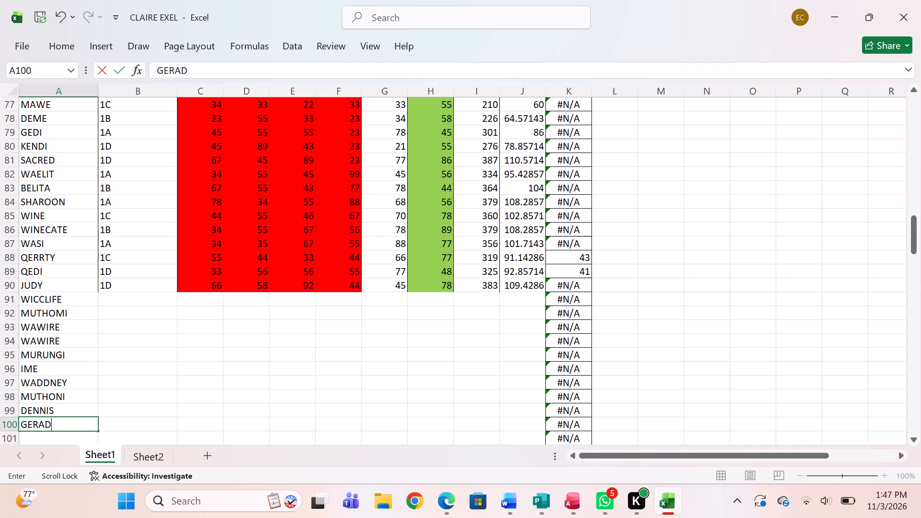
Enter the class codes 1A, 1D, 1D and 1C for the new students in cells B91 to B94.
click(132, 294)
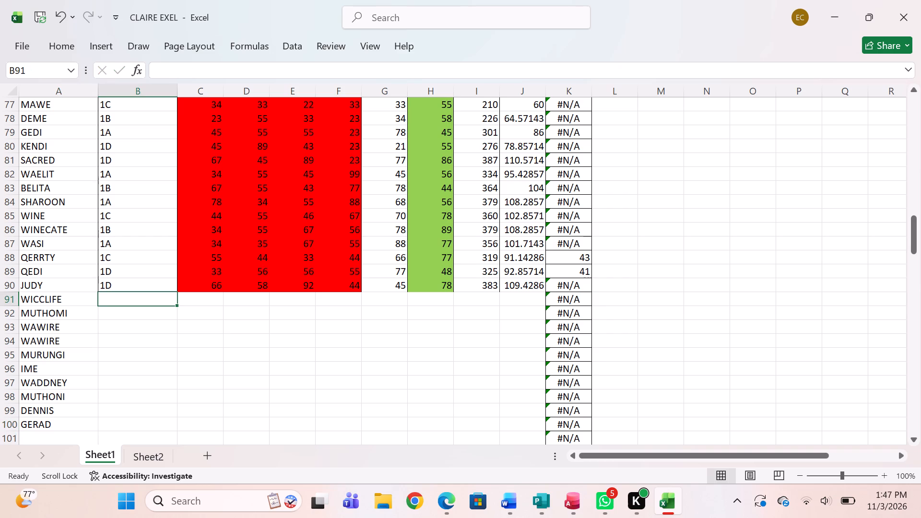
text(1A)
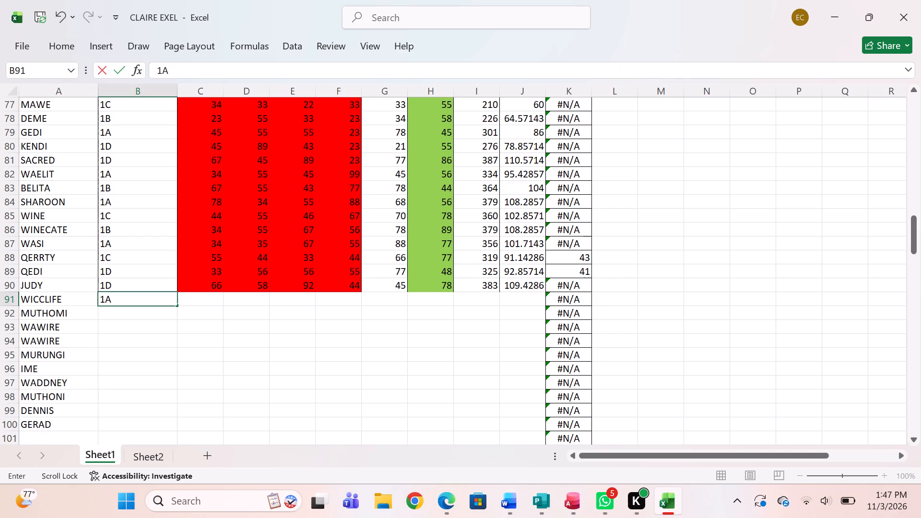
click(130, 312)
key(1)
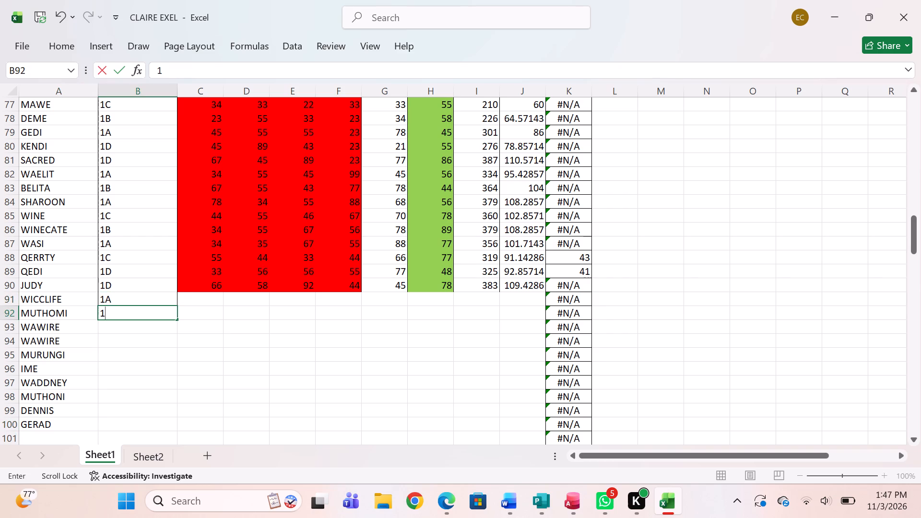
key(d)
click(121, 326)
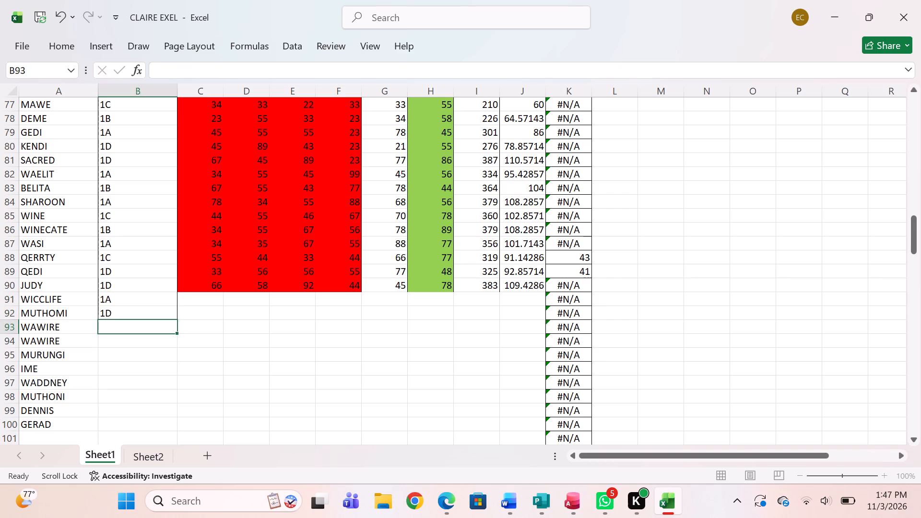
text(1D)
click(113, 343)
text(1C)
Enter the class codes 1B, 1A and 1B in cells B95 to B97.
click(111, 354)
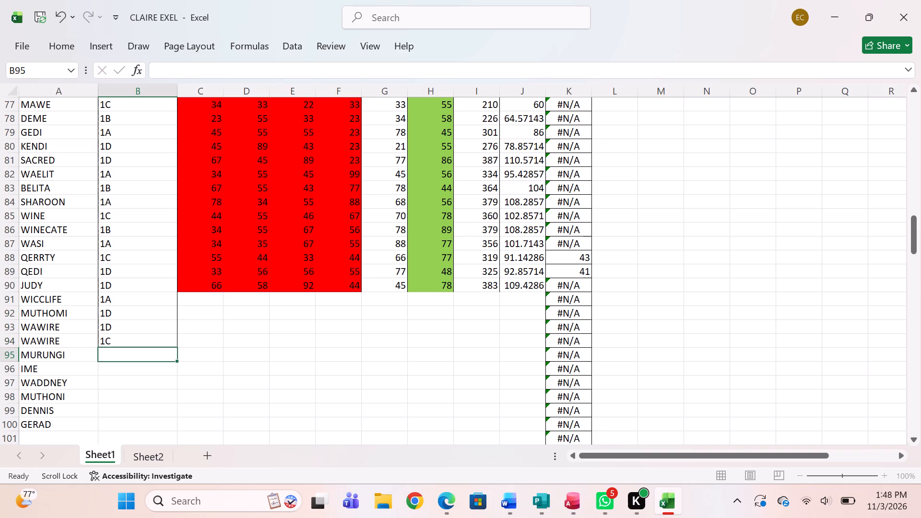
key(1)
key(b)
click(106, 374)
text(1A)
click(106, 382)
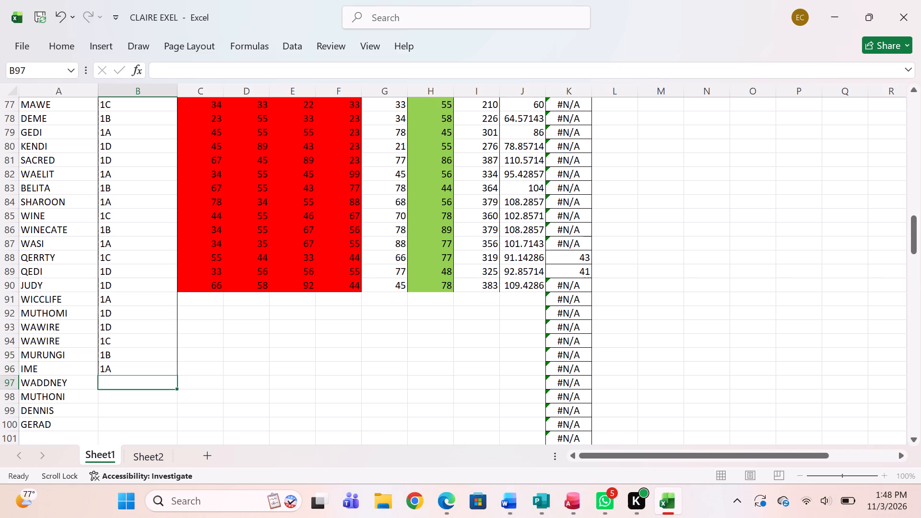
key(1)
key(b)
click(104, 395)
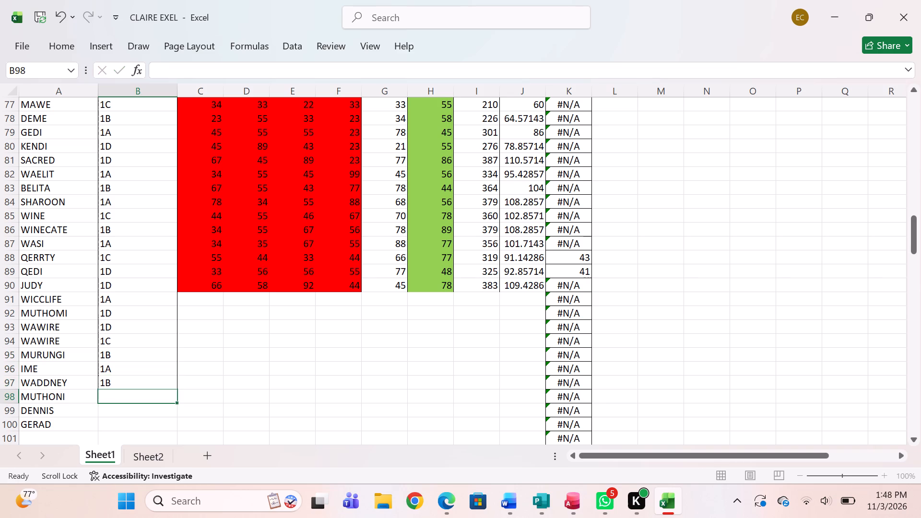
Enter the class codes 1C, 1B and 1C for the last three new students in cells B98 to B100.
text(1C)
scroll(118, 419, down, 1)
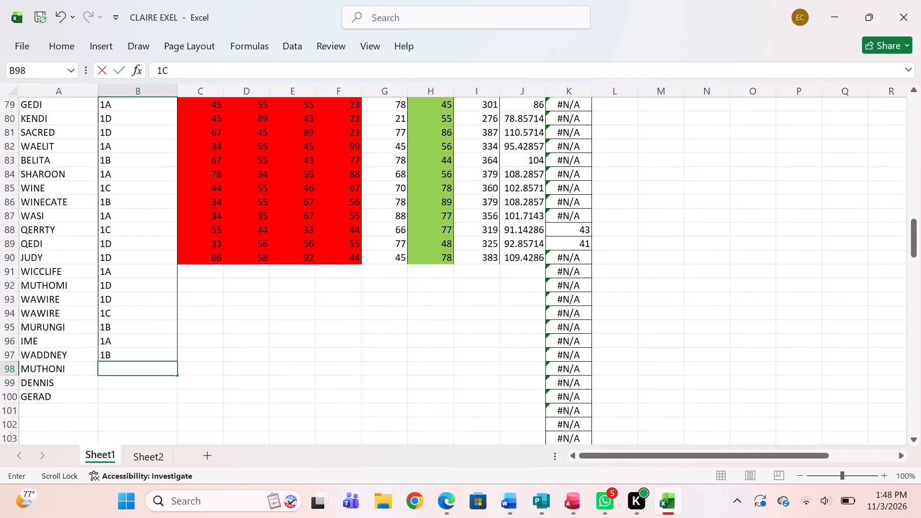
click(122, 383)
key(1)
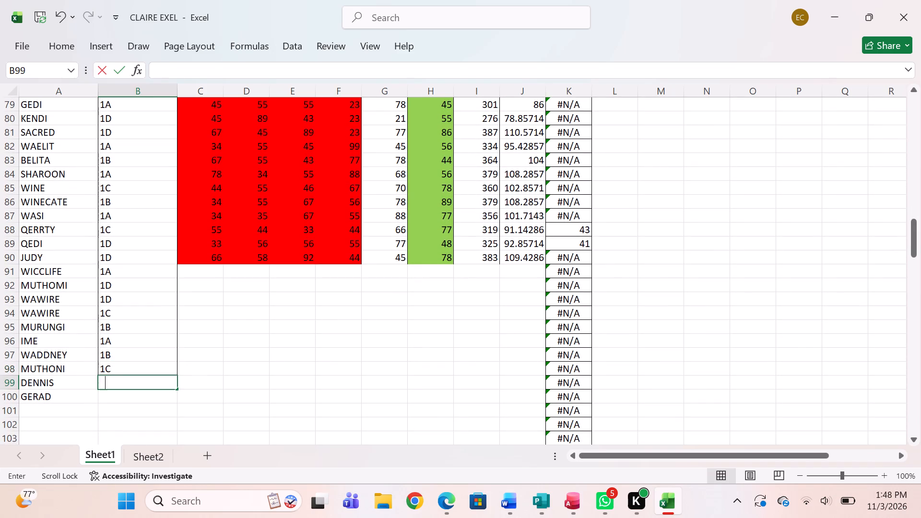
key(b)
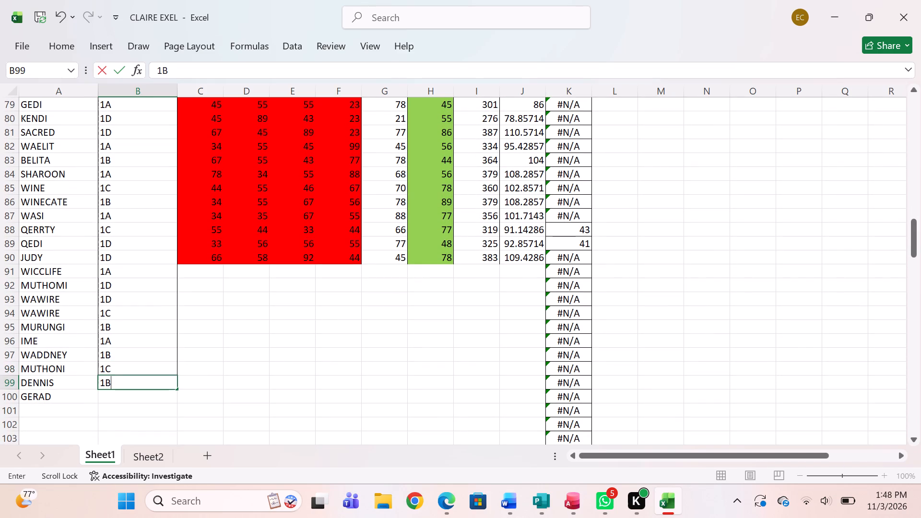
click(115, 399)
text(1C)
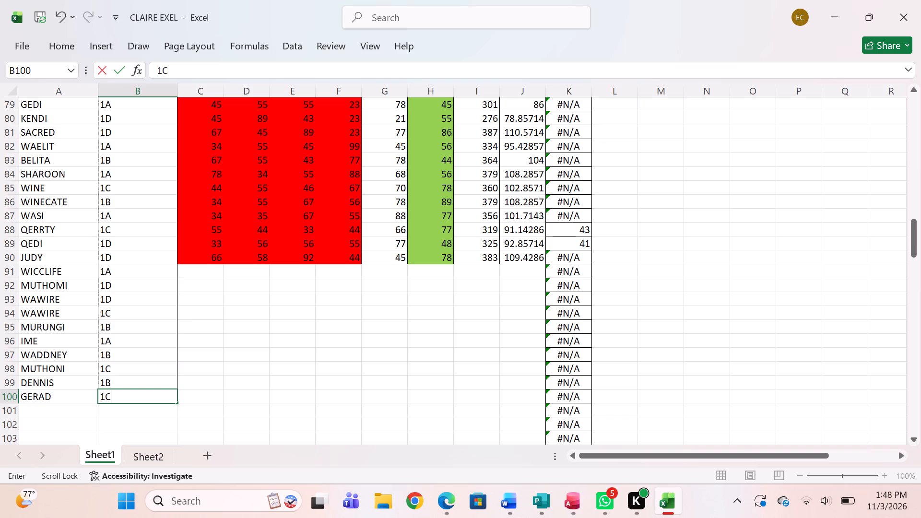
Enter WICCLIFE's first two marks in row 91: 66 in cell C91 and 77 in cell D91.
click(200, 274)
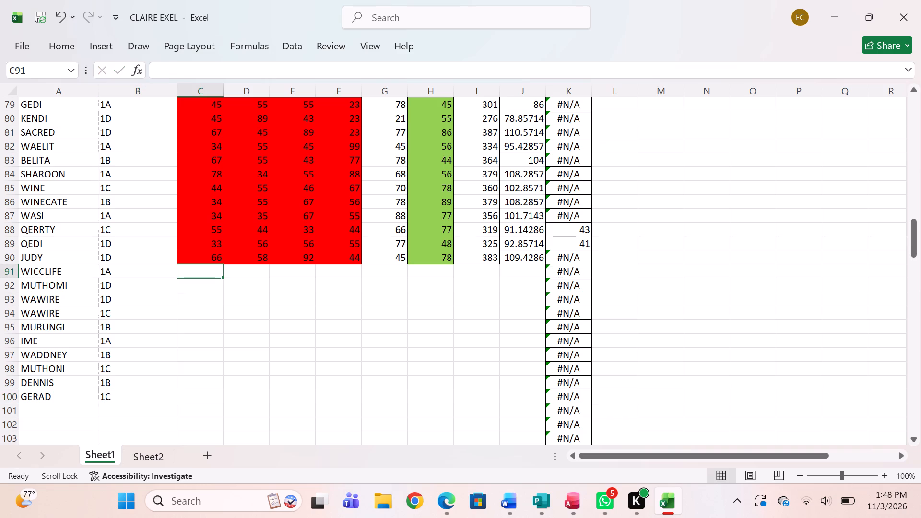
text(66)
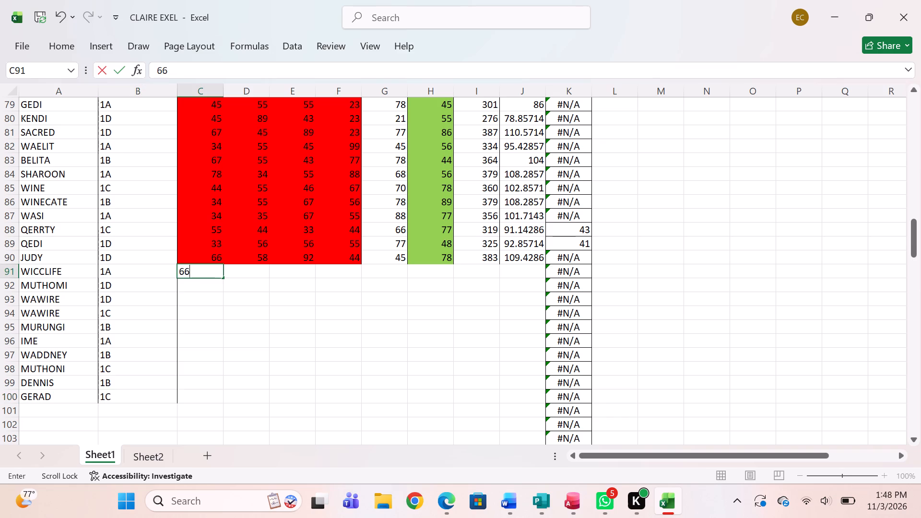
click(236, 273)
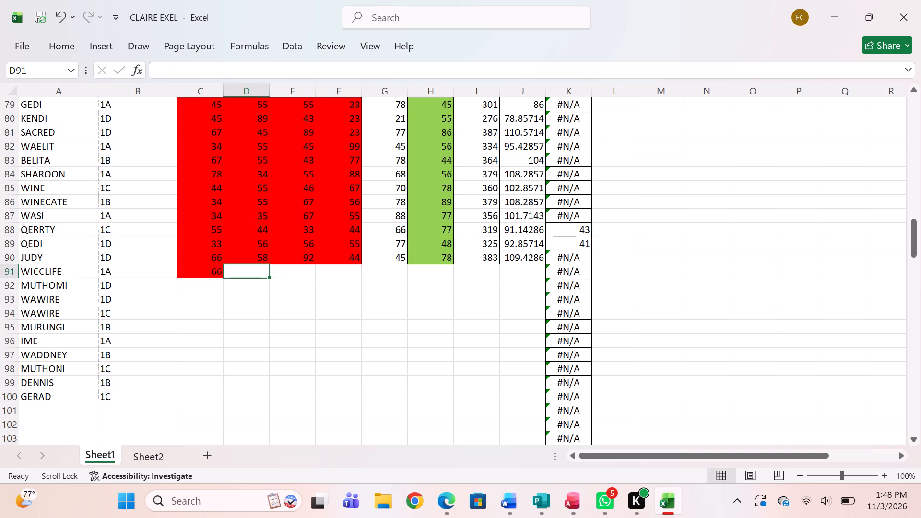
text(77)
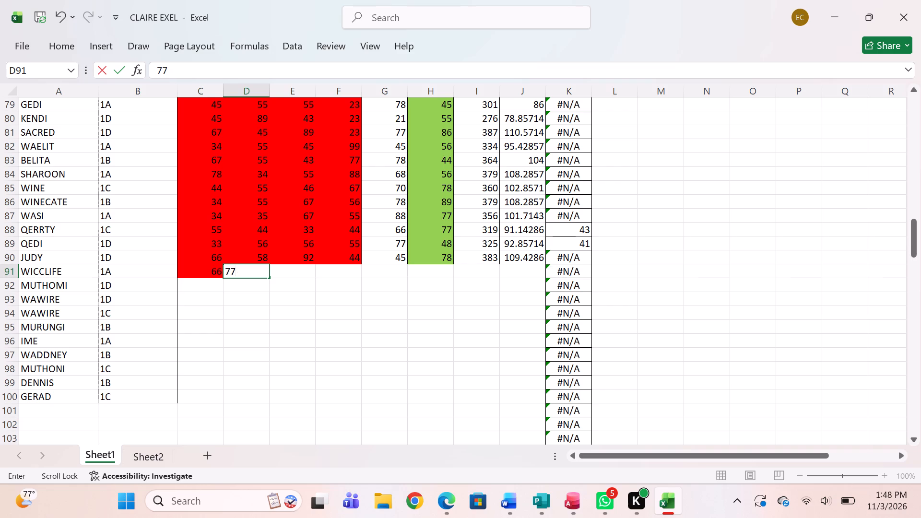
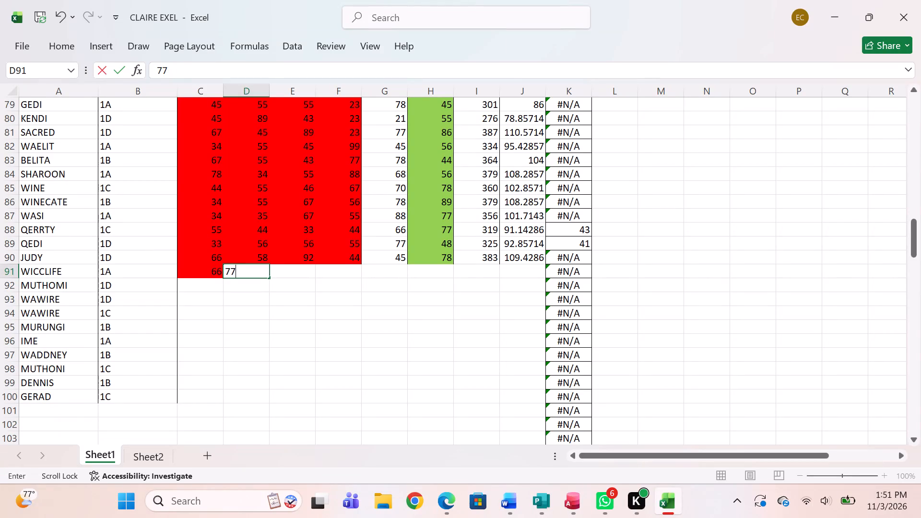
Enter the marks 34, 67, 45, 45 and 77 for the new students in cells C92 to C96.
click(208, 288)
text(34)
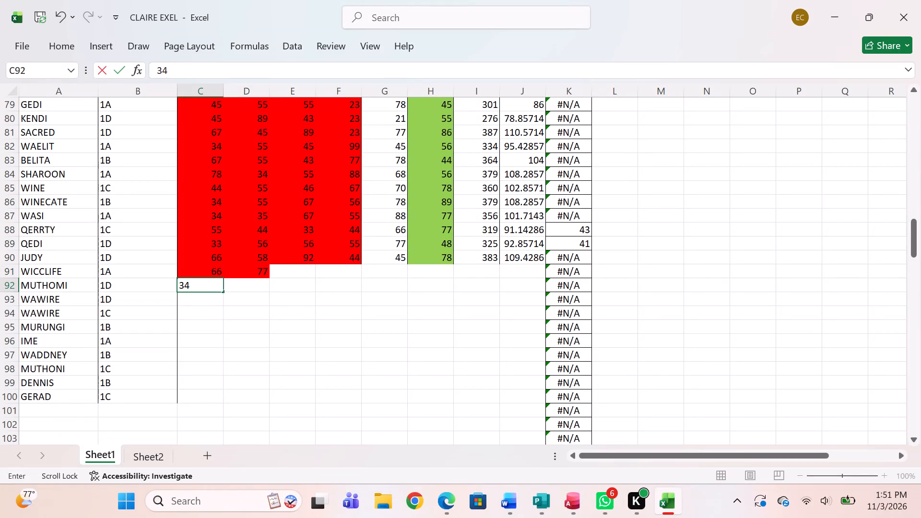
click(202, 300)
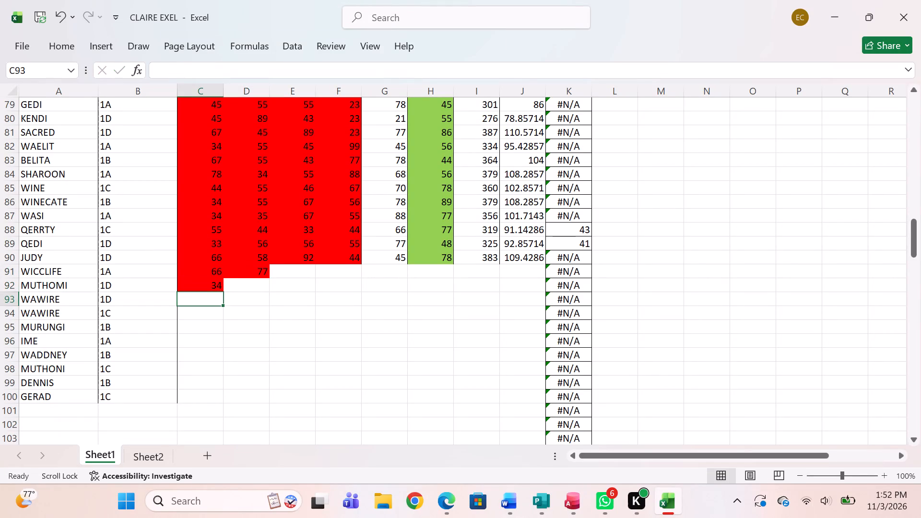
text(67)
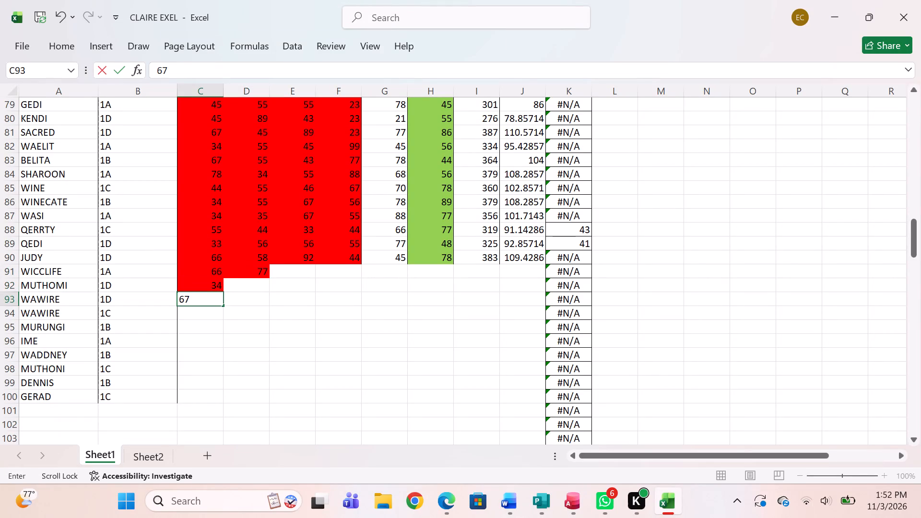
click(194, 312)
text(45)
click(192, 327)
text(45)
click(191, 338)
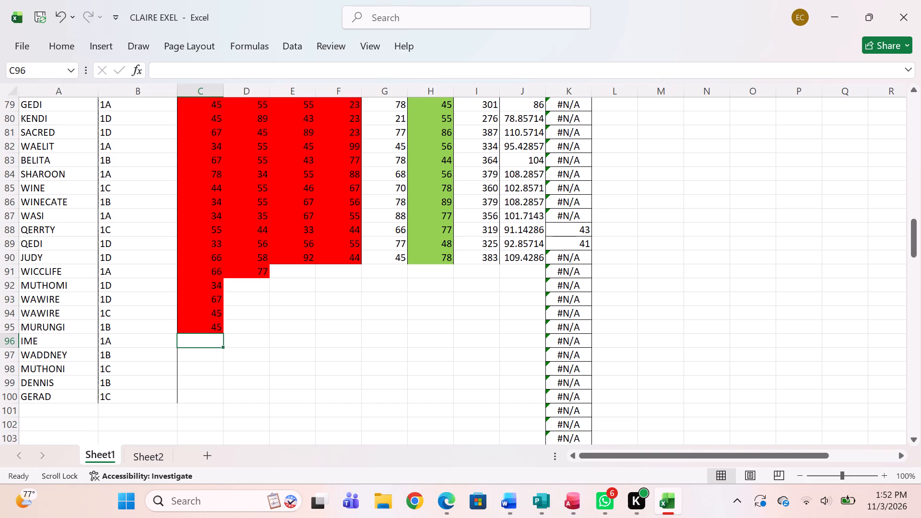
text(77)
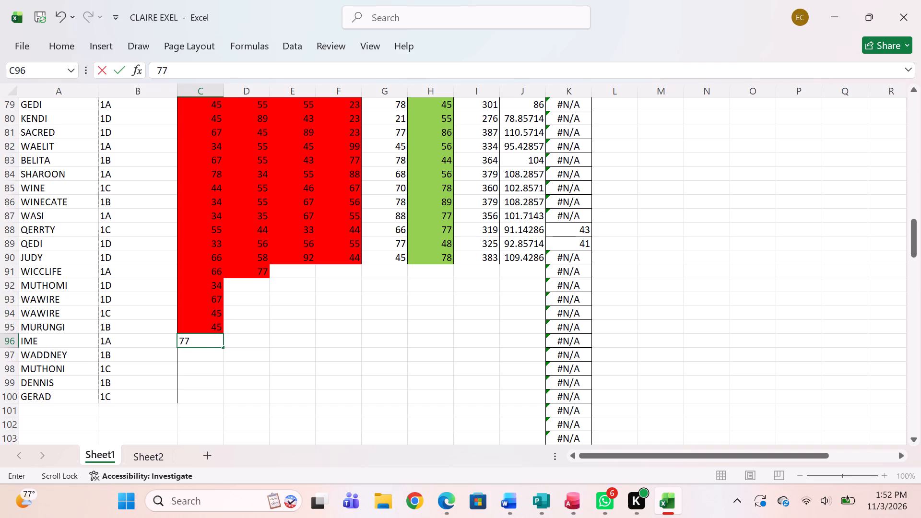
Enter the marks 77, 87, 89 and 90 for the last four new students in cells C97 to C100.
click(187, 360)
text(77)
click(190, 372)
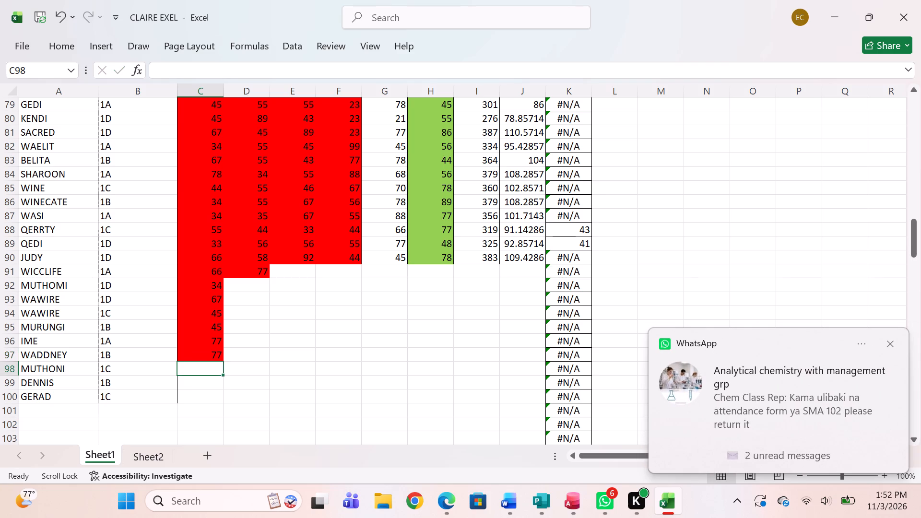
text(87)
click(187, 385)
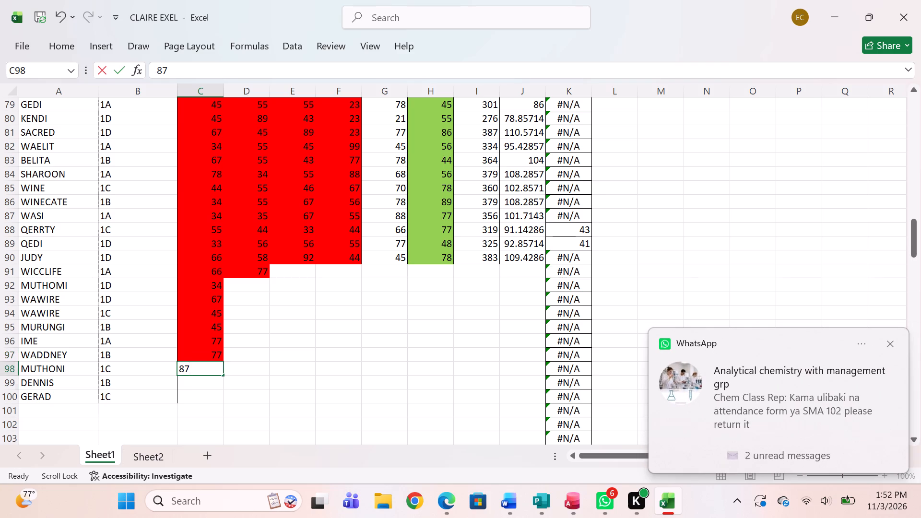
text(89)
click(189, 401)
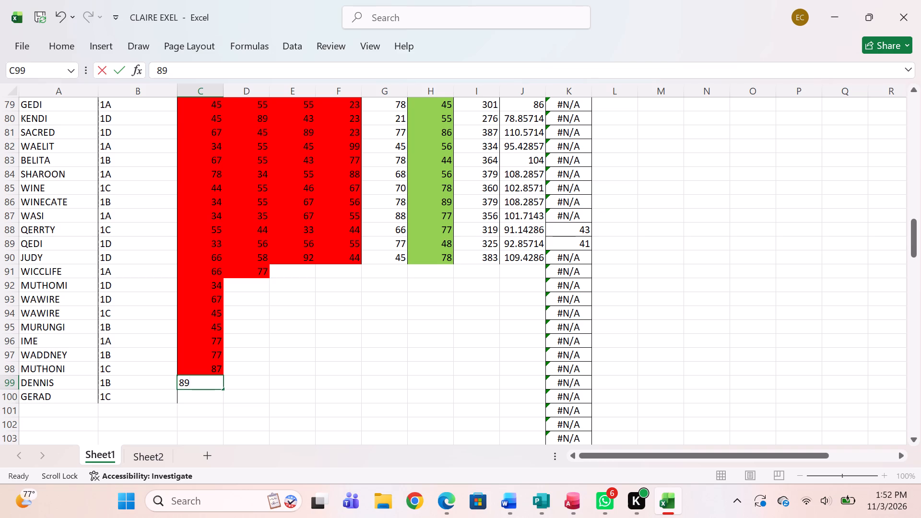
text(90)
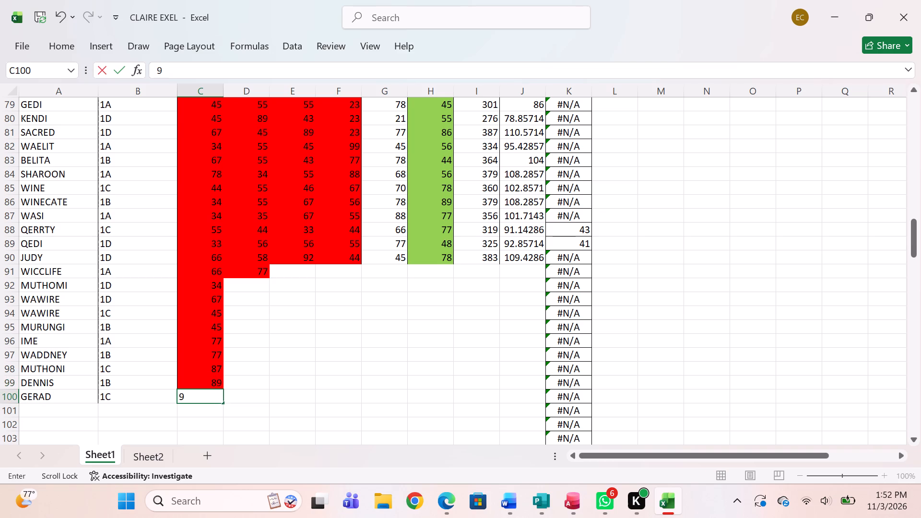
Enter the second-subject marks 67, 55, 44, 33 and 22 in cells D92 to D96.
click(255, 288)
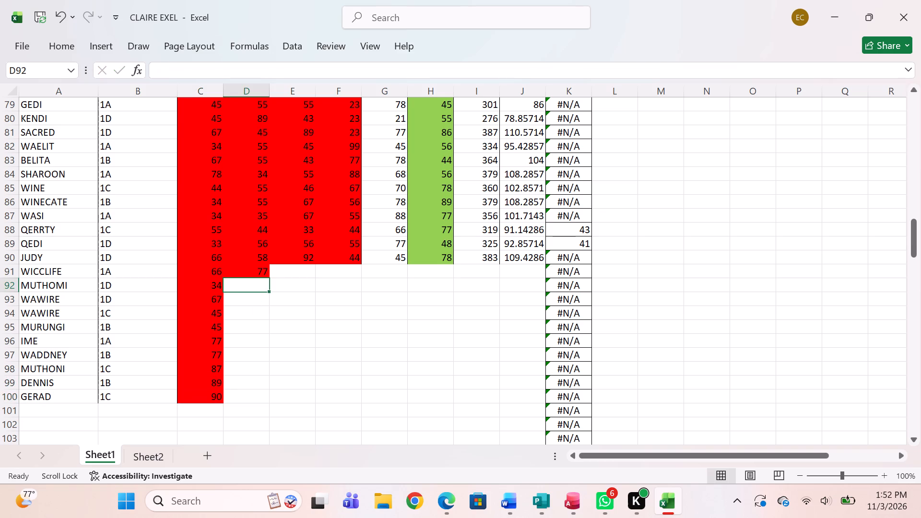
text(67)
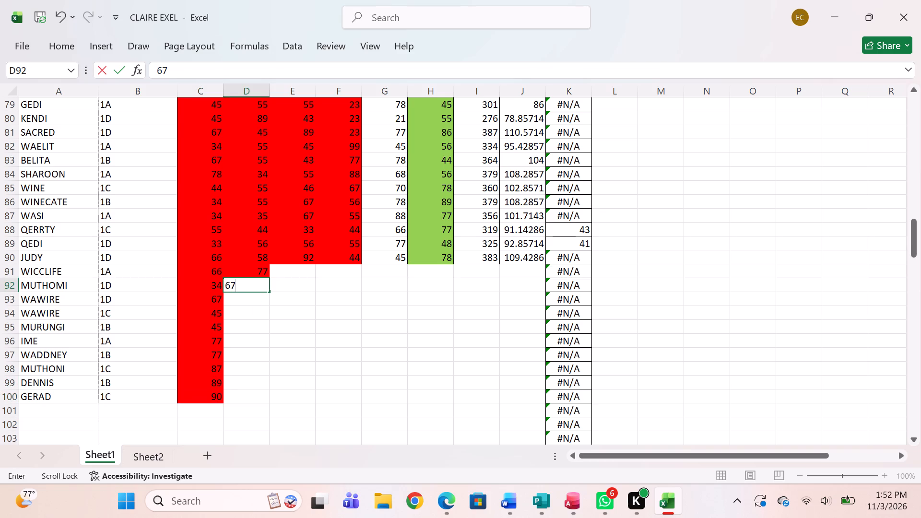
click(237, 304)
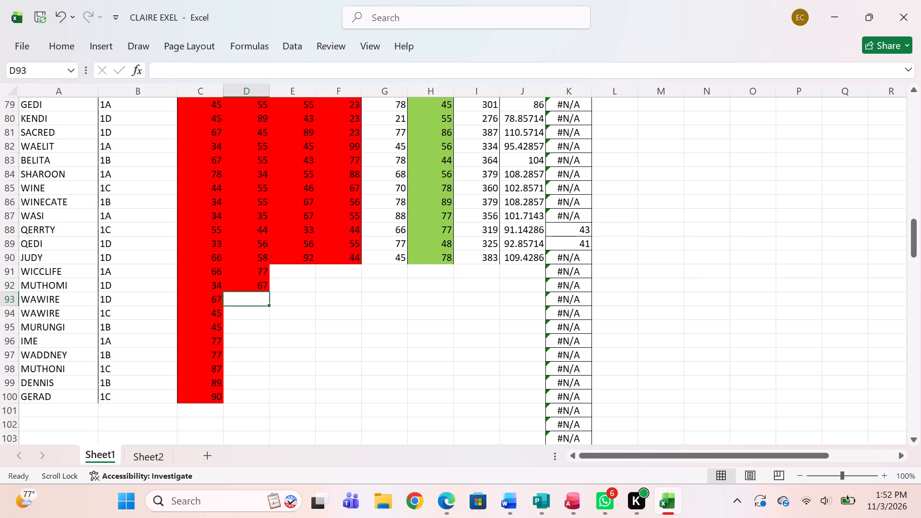
text(55)
click(238, 313)
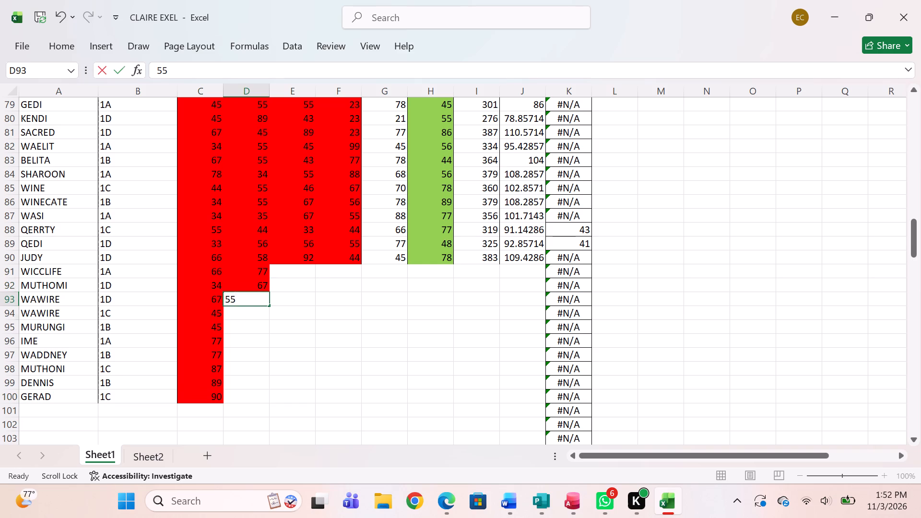
text(44)
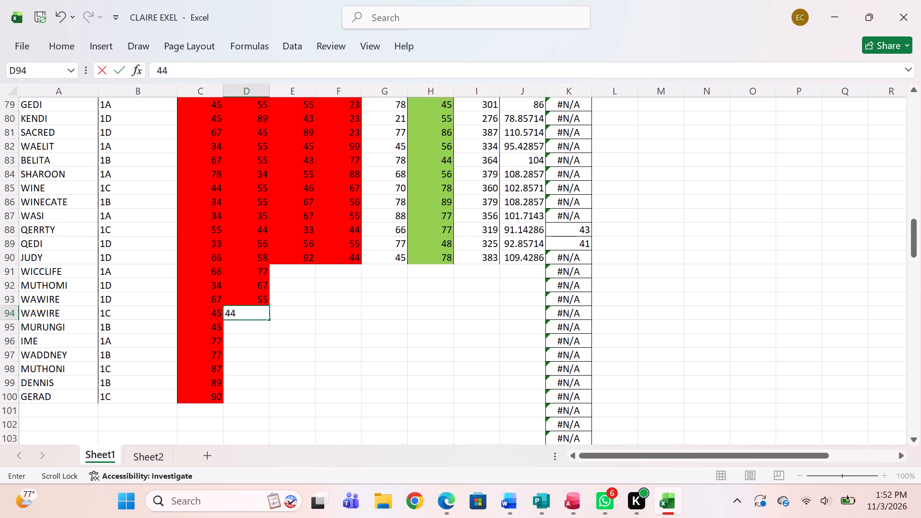
click(239, 325)
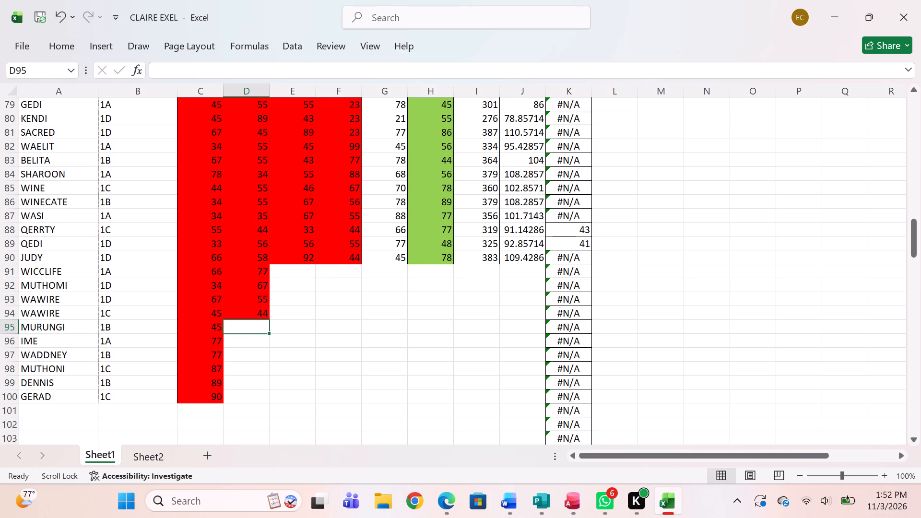
text(33)
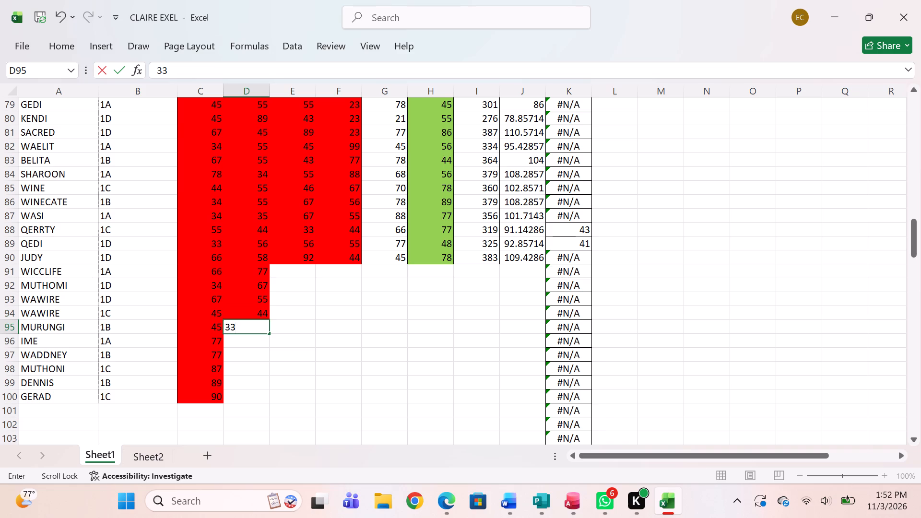
click(234, 341)
text(22)
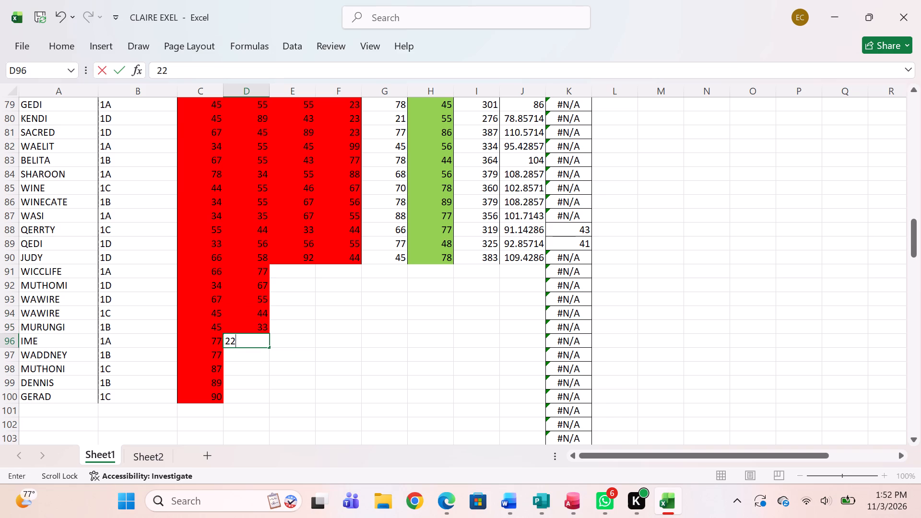
Enter the marks 11, 99, 77 and 55 for the last four new students in cells D97 to D100.
click(235, 353)
text(11)
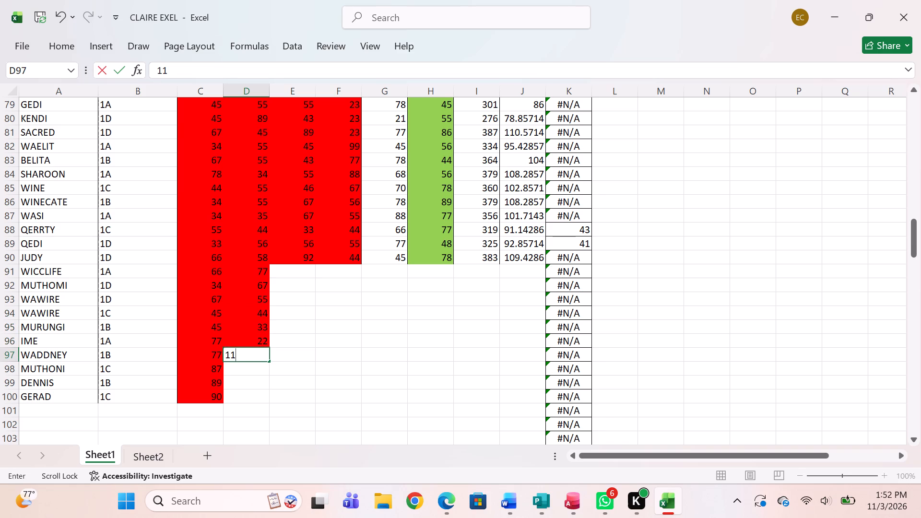
click(235, 372)
text(99)
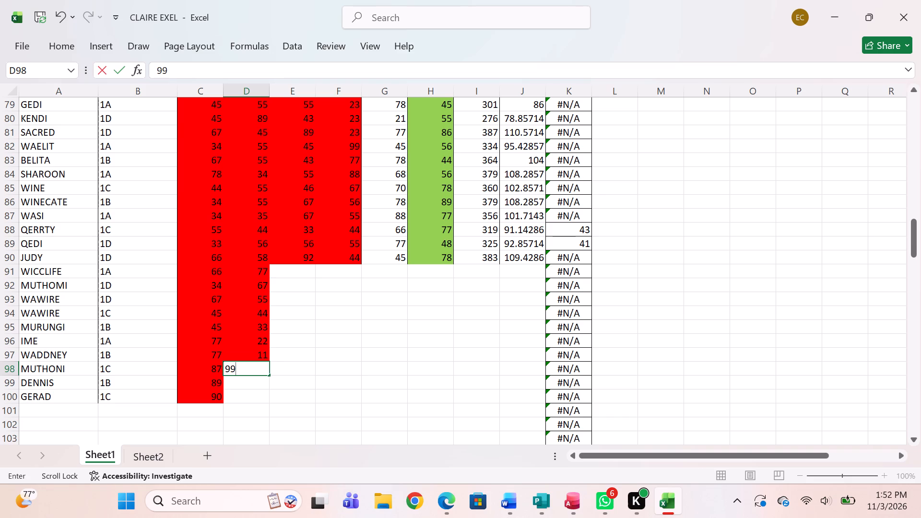
click(232, 382)
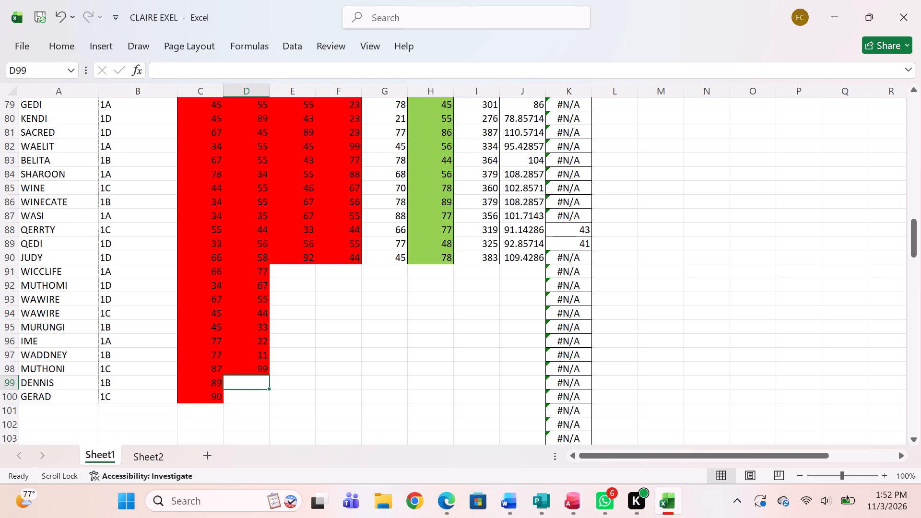
text(77)
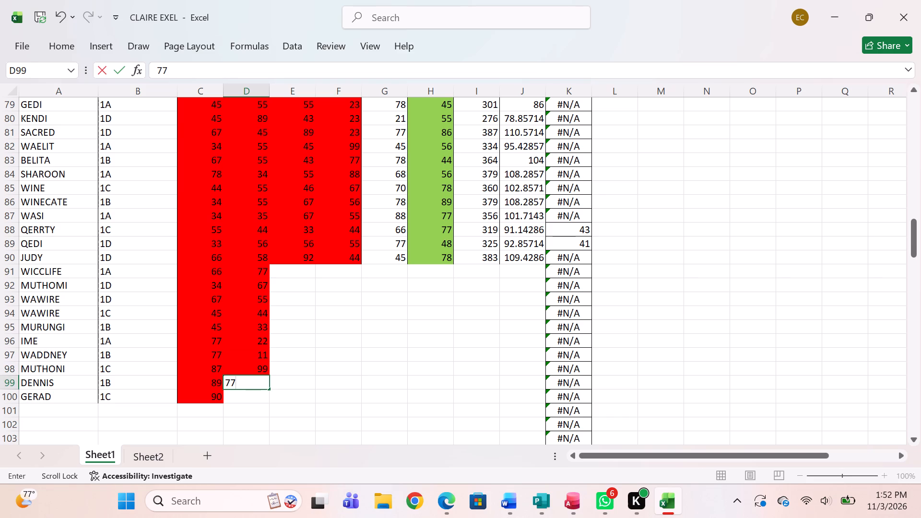
click(233, 393)
text(55)
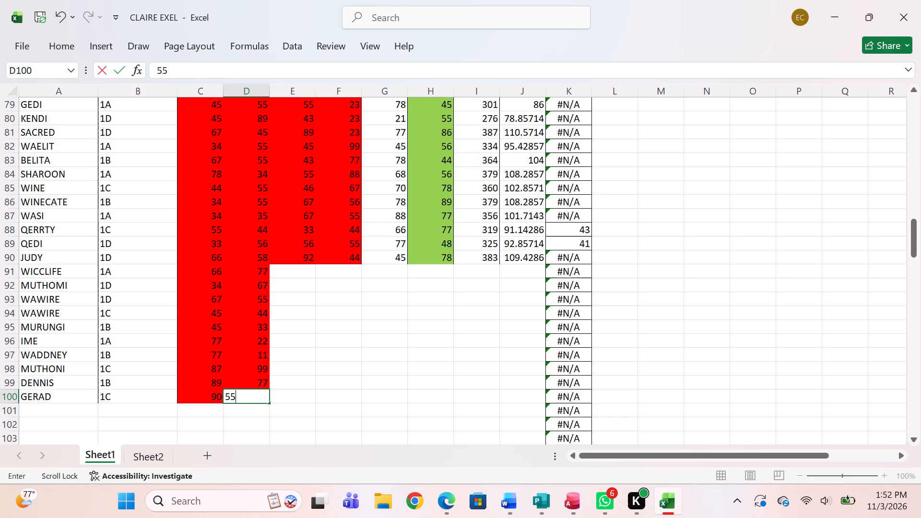
Enter the marks 2, 5, 56, 10 and 12 for the new students in cells E91 to E95.
click(296, 268)
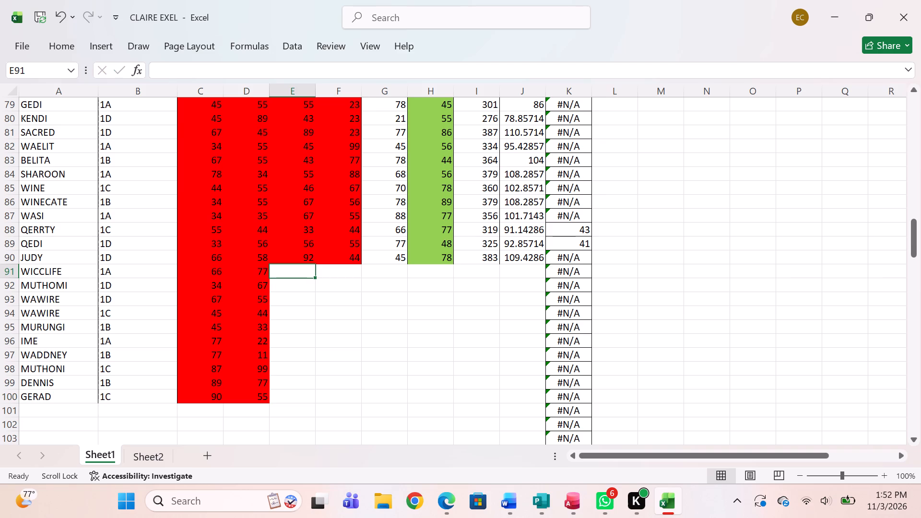
key(2)
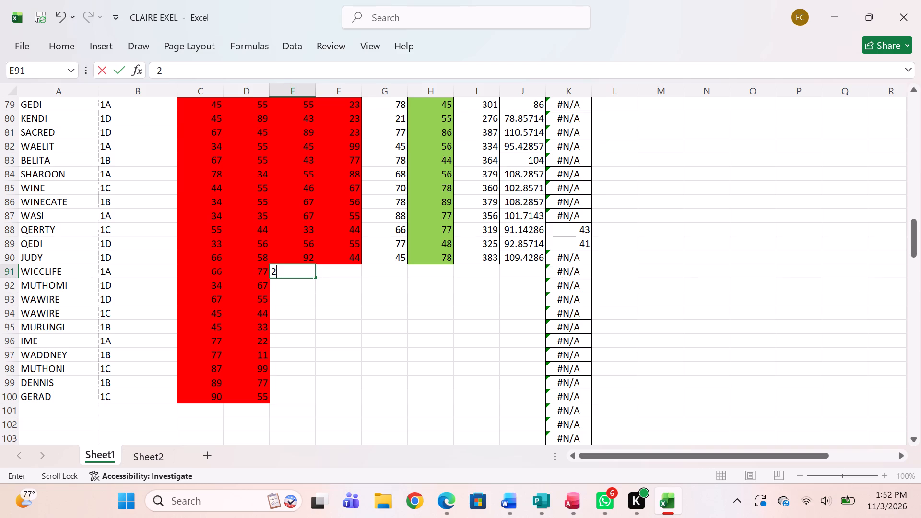
click(288, 285)
key(5)
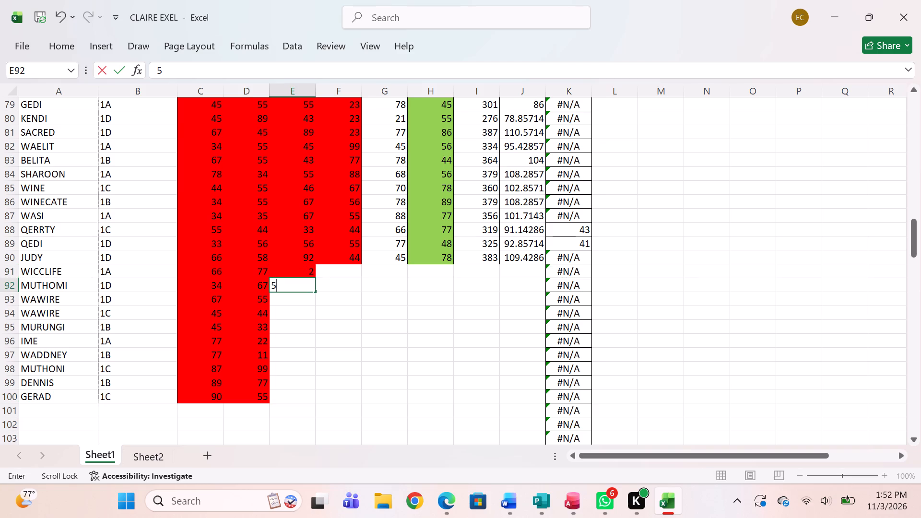
click(286, 300)
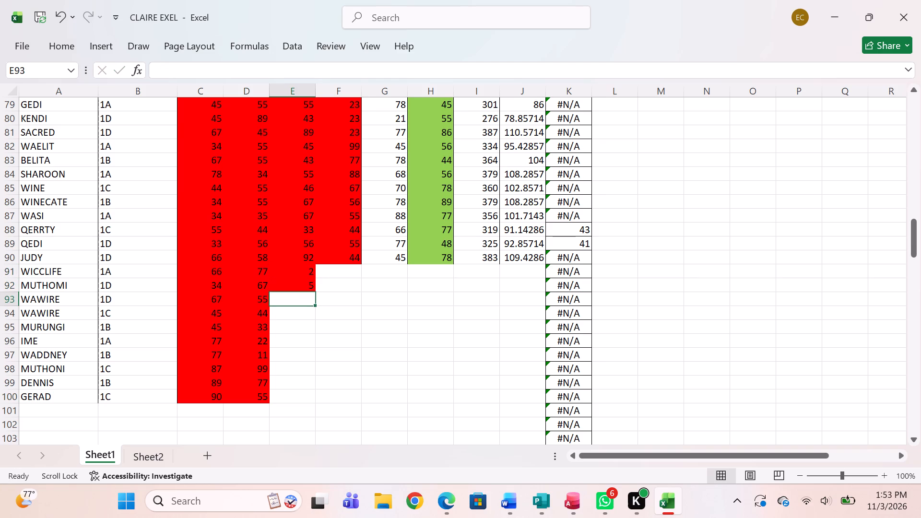
text(56)
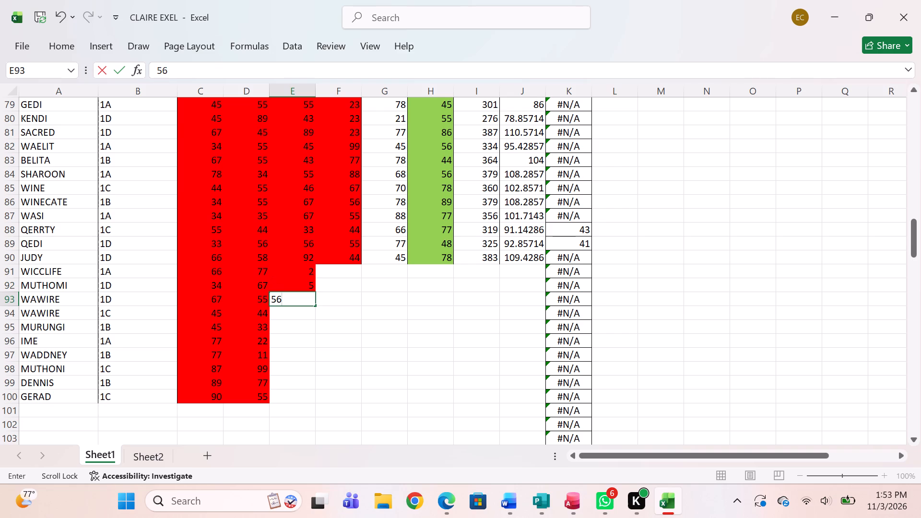
click(278, 316)
key(1)
key(0)
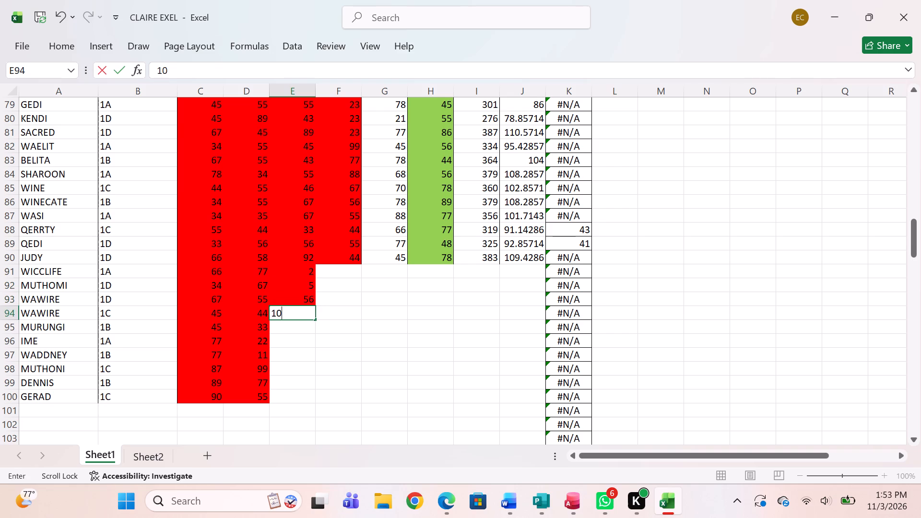
click(281, 325)
text(12)
Enter the marks 13, 14, 16, 20 and 24 for the last five new students in cells E96 to E100.
click(281, 338)
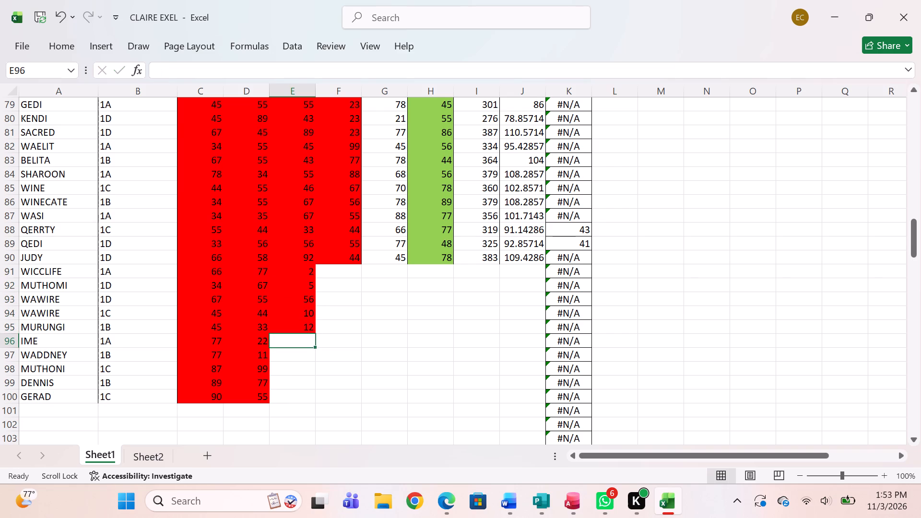
text(13)
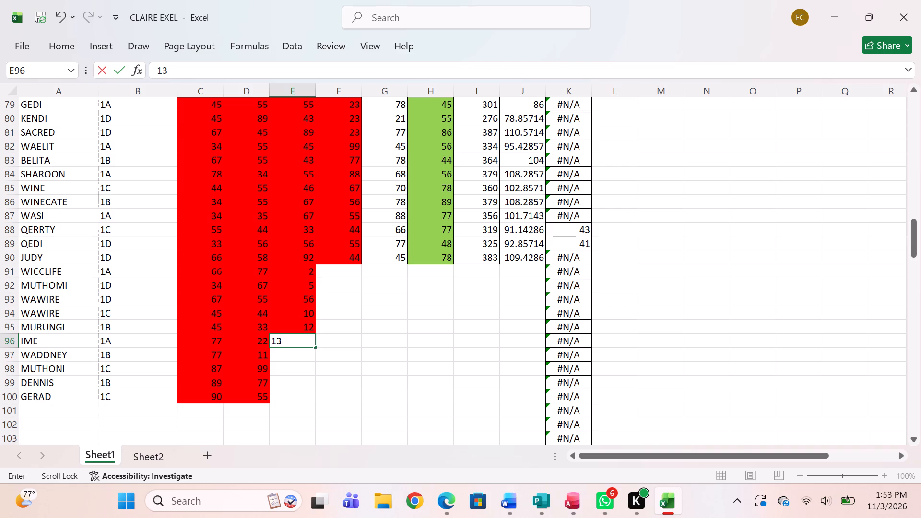
click(278, 349)
click(280, 355)
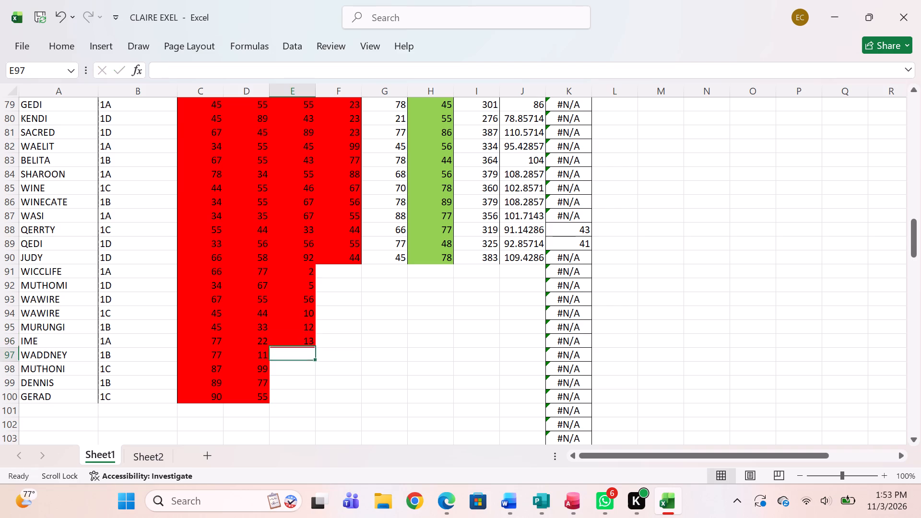
text(14)
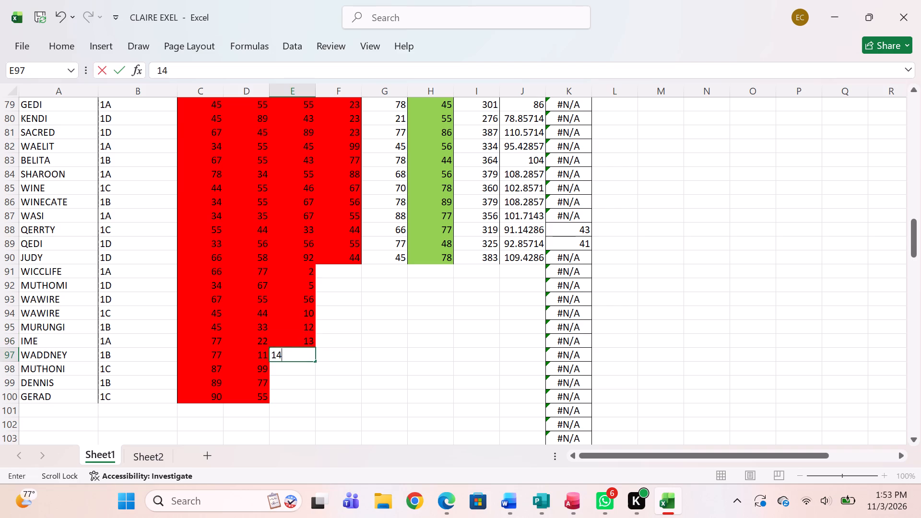
click(285, 374)
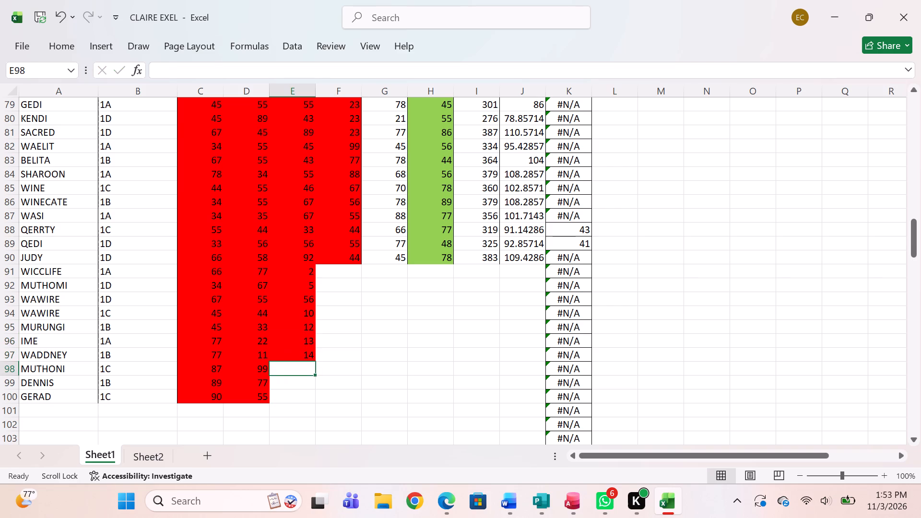
key(1)
key(6)
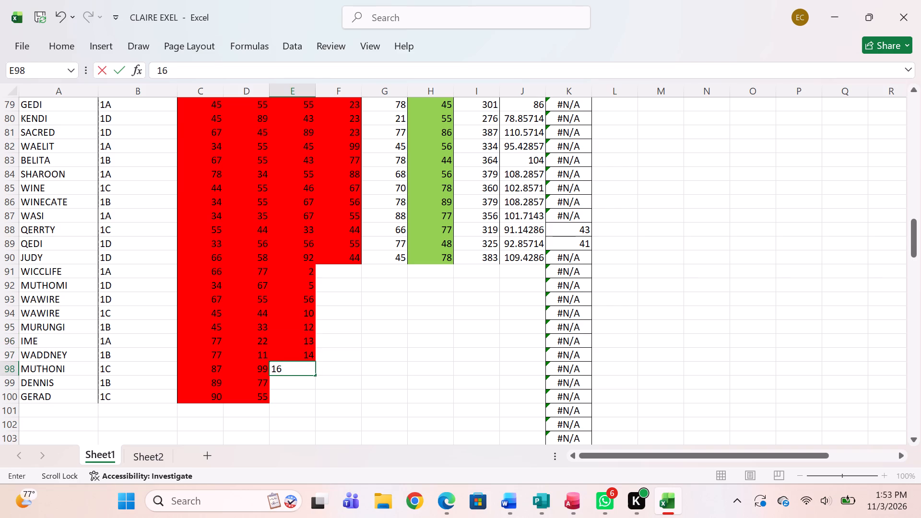
click(283, 385)
key(2)
key(0)
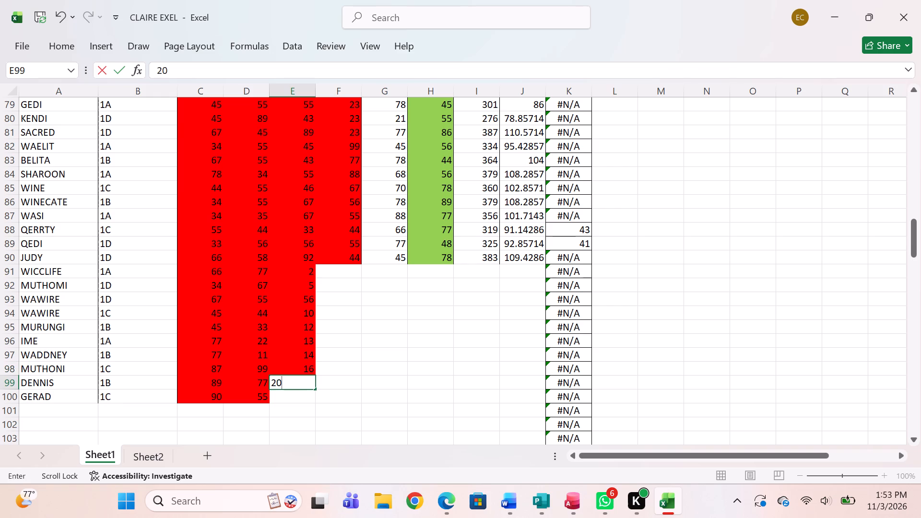
click(282, 395)
text(24)
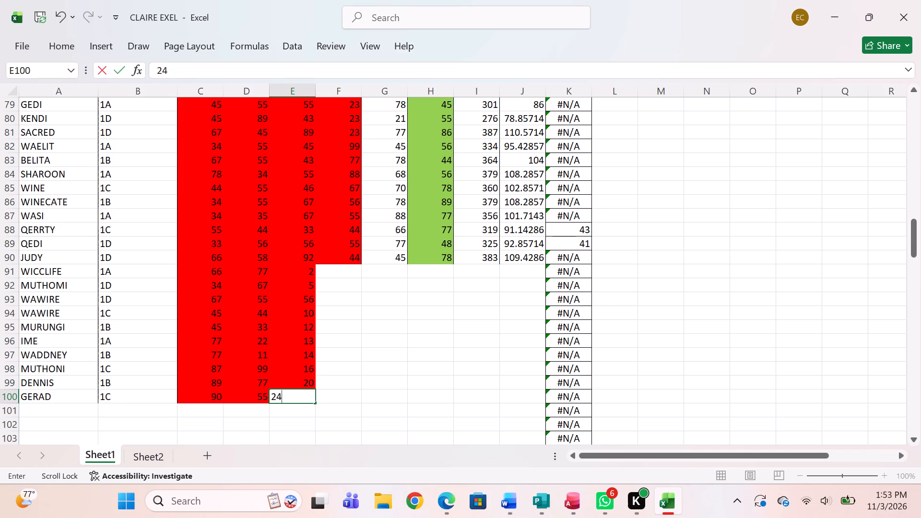
Enter the fourth-subject marks 78, 55, 4, 5 and 7 for the new students in cells F91 to F95.
click(335, 271)
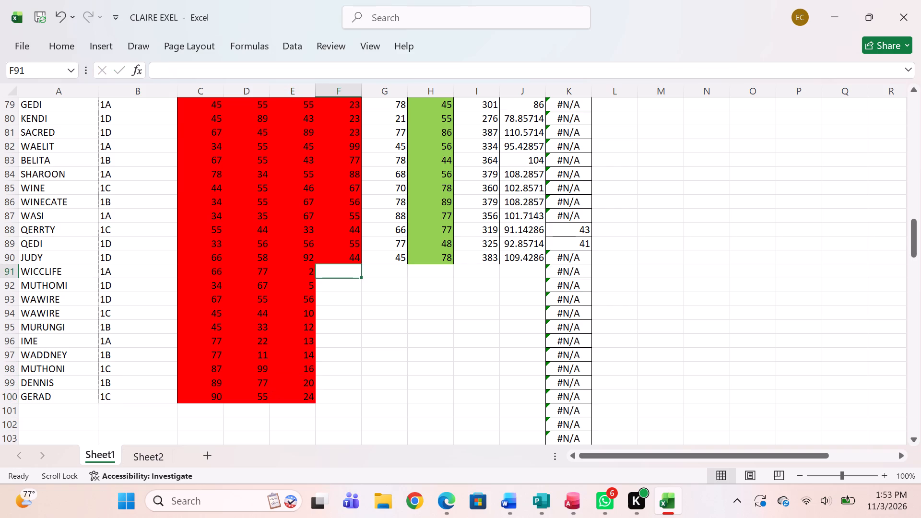
text(78)
click(332, 280)
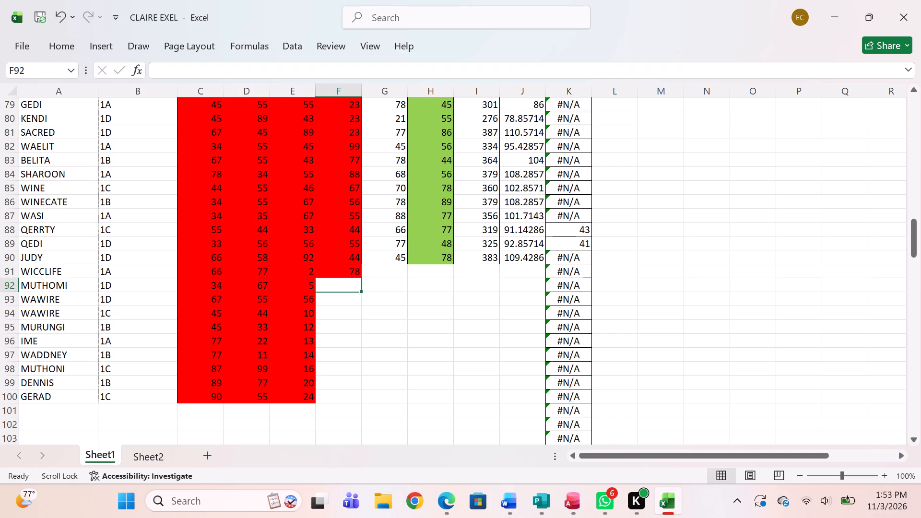
text(55)
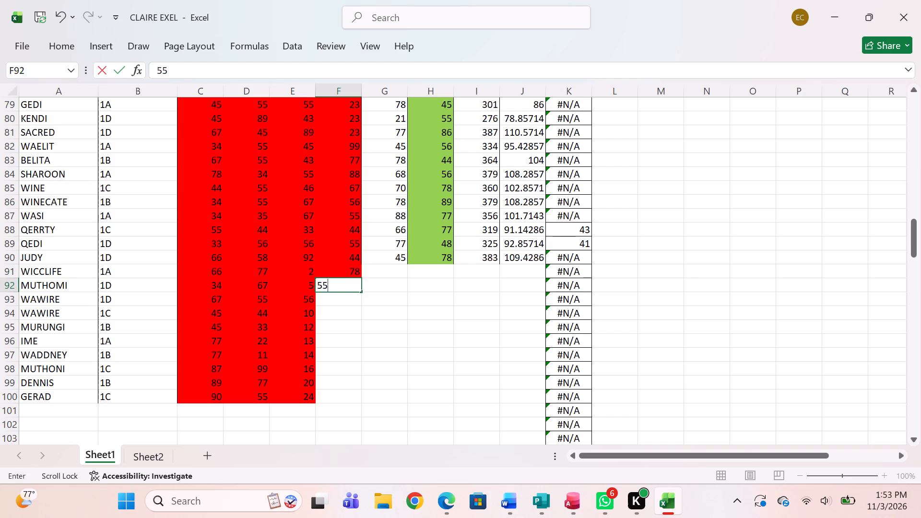
click(329, 297)
key(4)
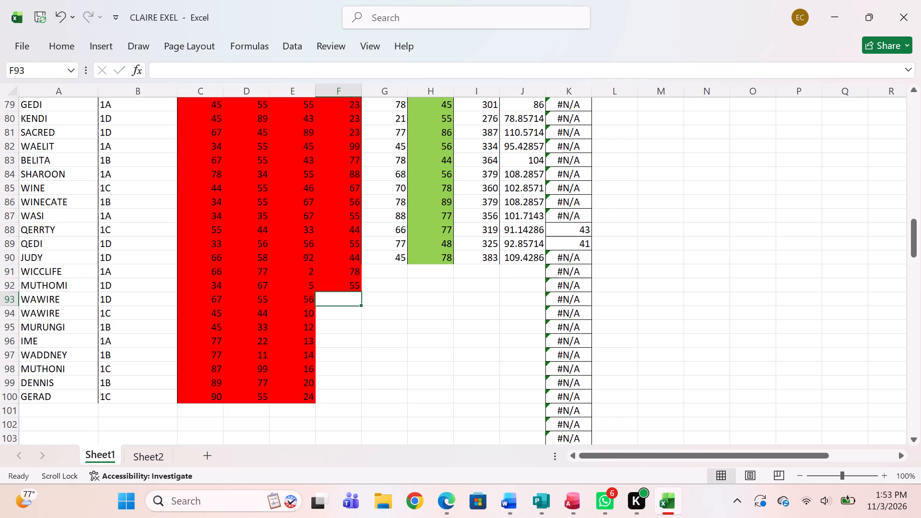
click(331, 316)
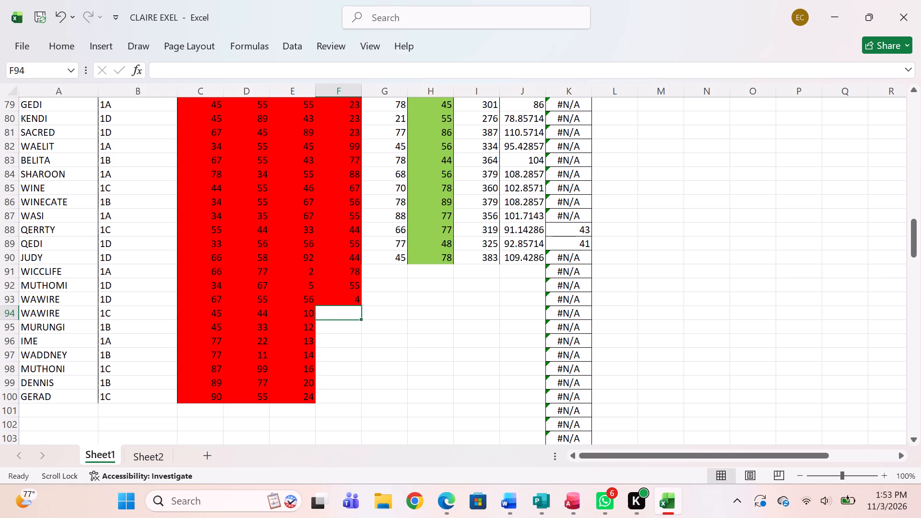
key(5)
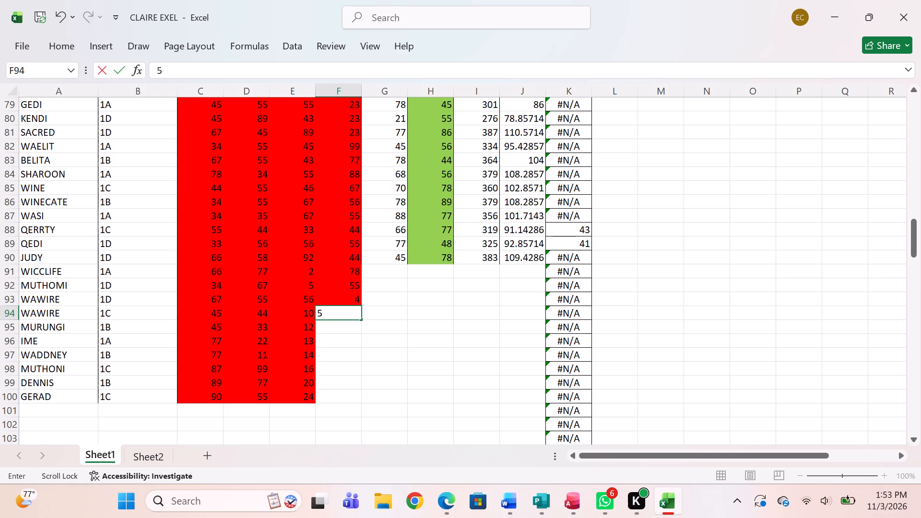
click(332, 331)
key(7)
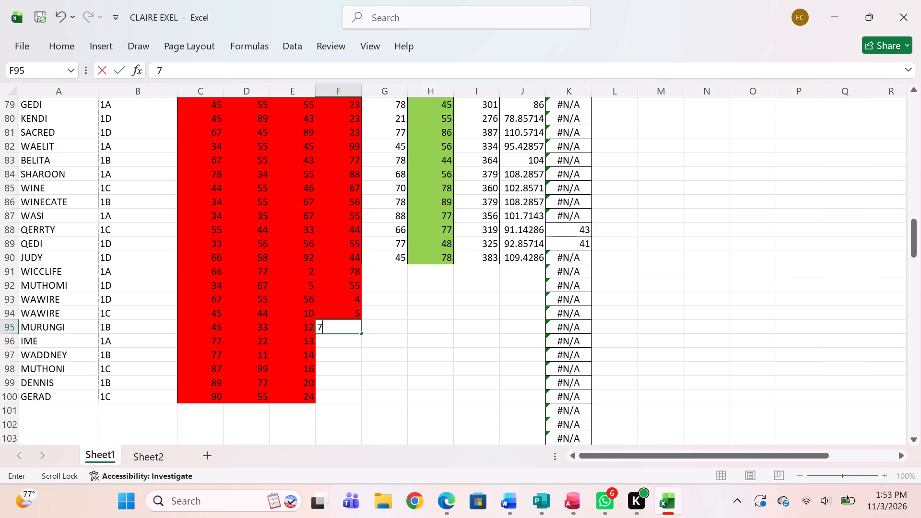
Enter the marks 44, 33, 39, 78 and 77 for the last five new students in cells F96 to F100.
click(332, 343)
text(44)
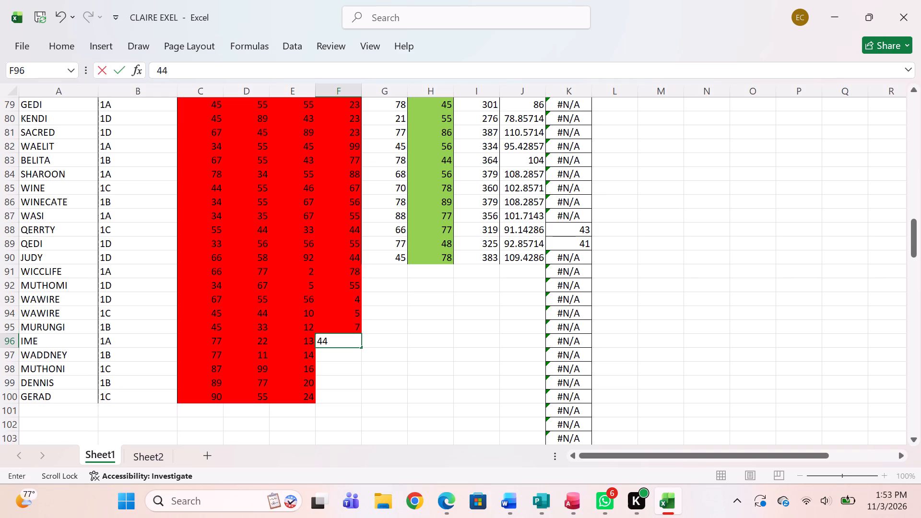
click(327, 358)
text(33)
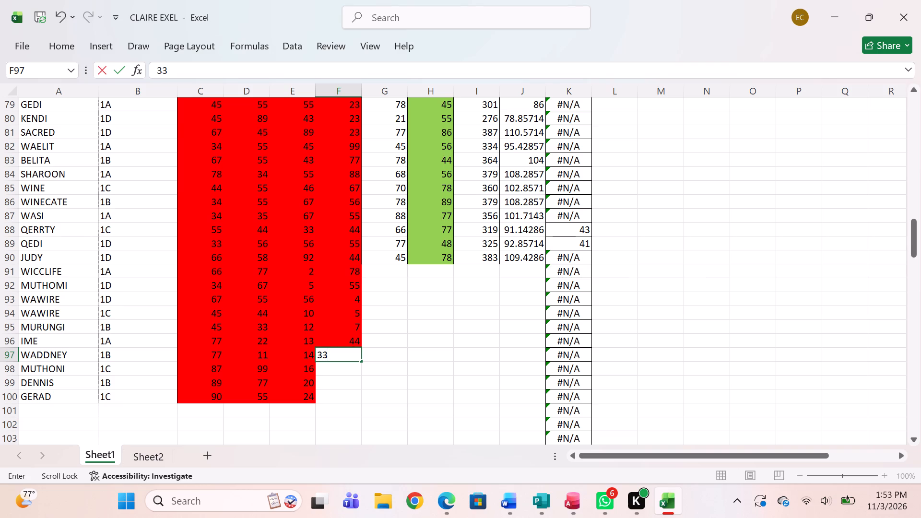
click(324, 374)
text(39)
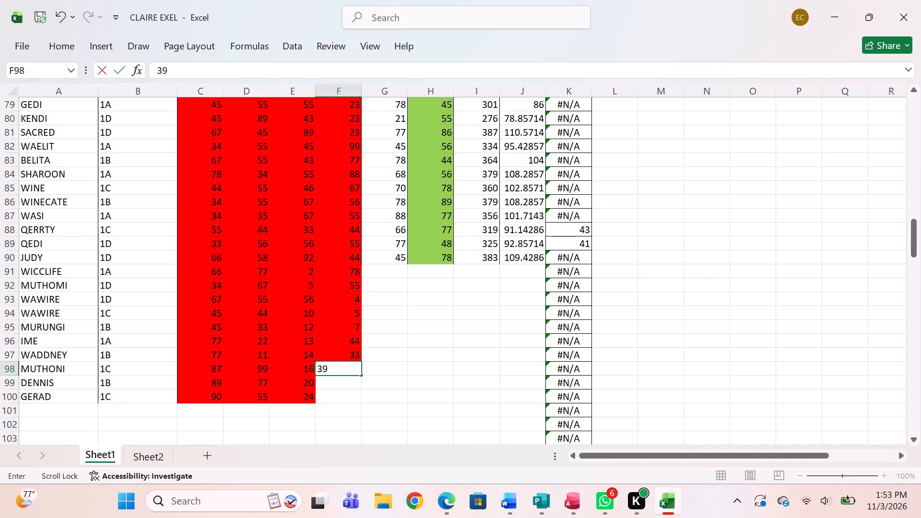
click(324, 382)
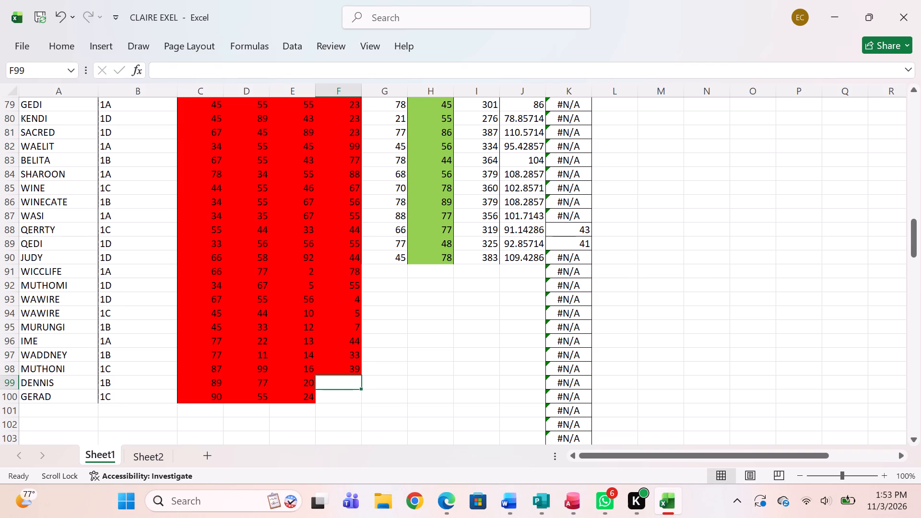
text(78)
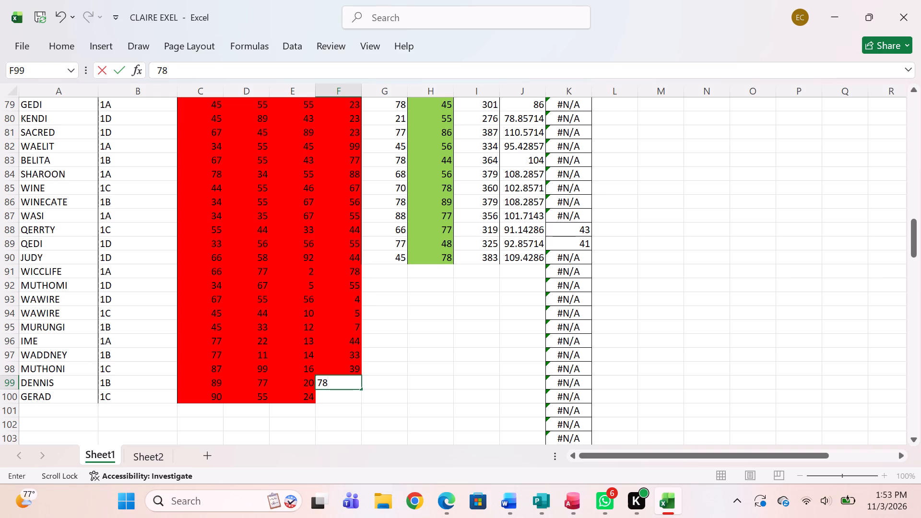
click(324, 394)
text(77)
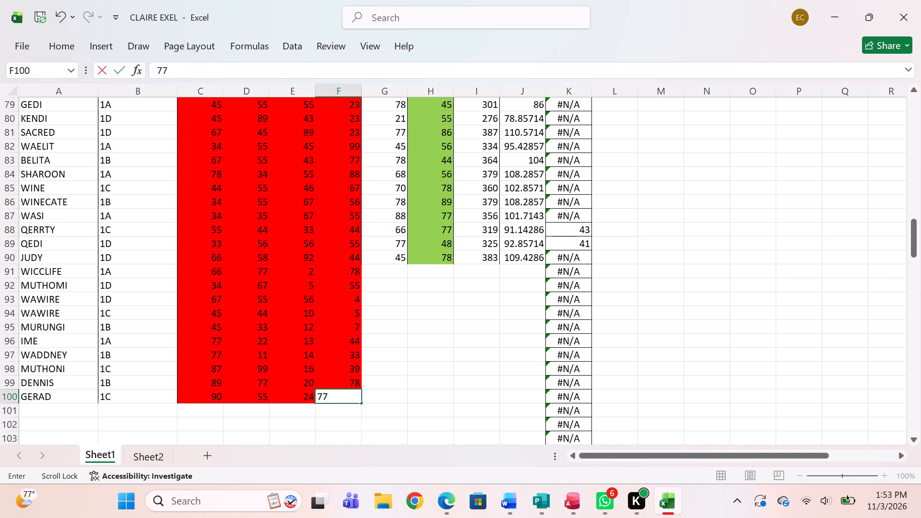
Enter the fifth-subject marks 28, 29, 40, 30 and 44 for the new students in cells G91 to G95.
click(390, 268)
key(2)
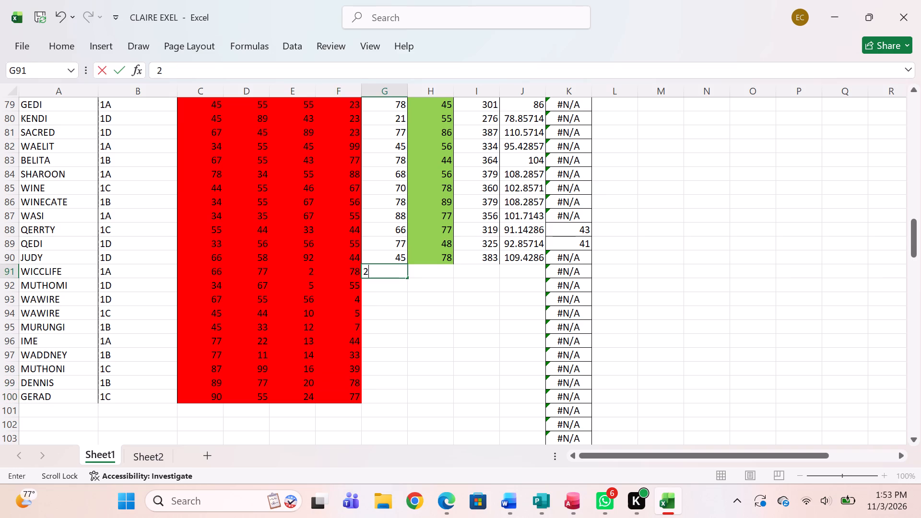
key(8)
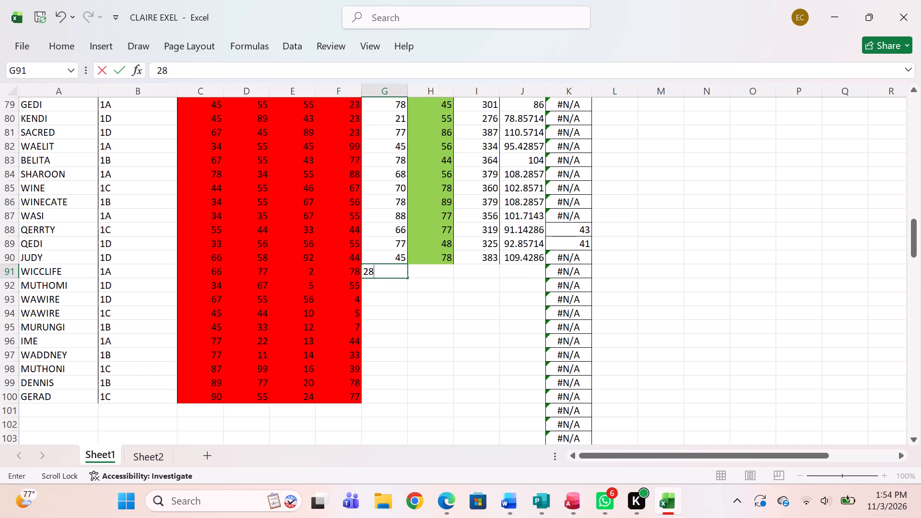
click(390, 285)
text(29)
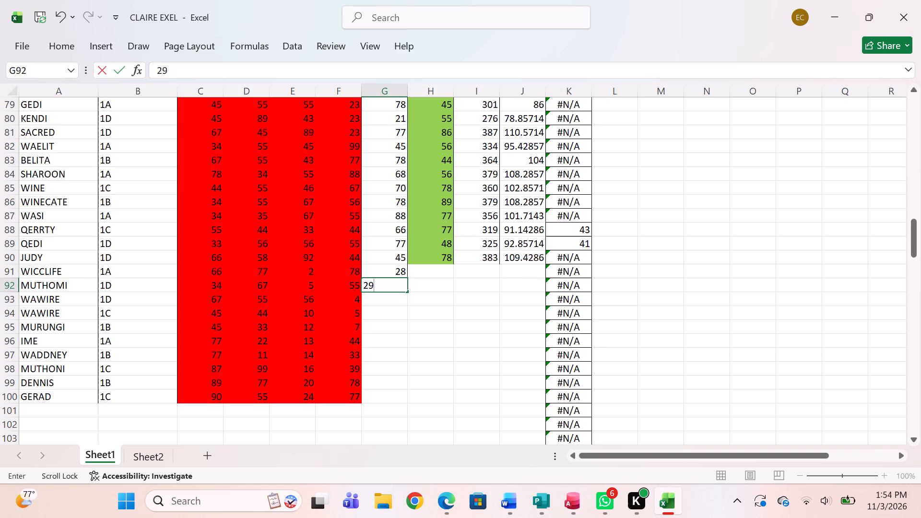
click(378, 306)
key(4)
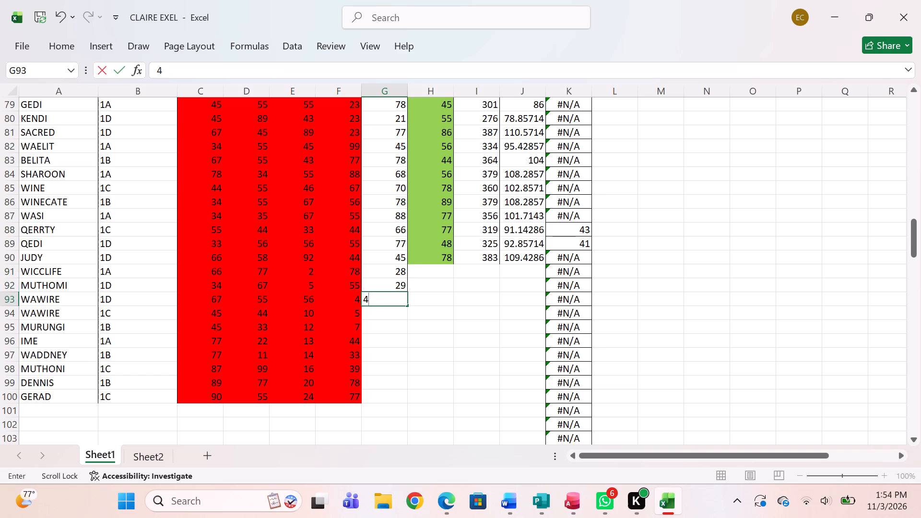
key(0)
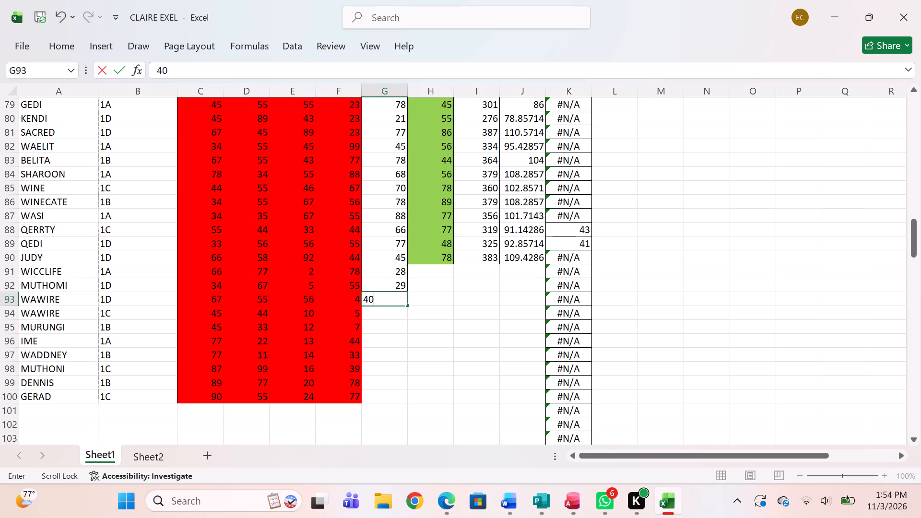
click(371, 319)
text(30)
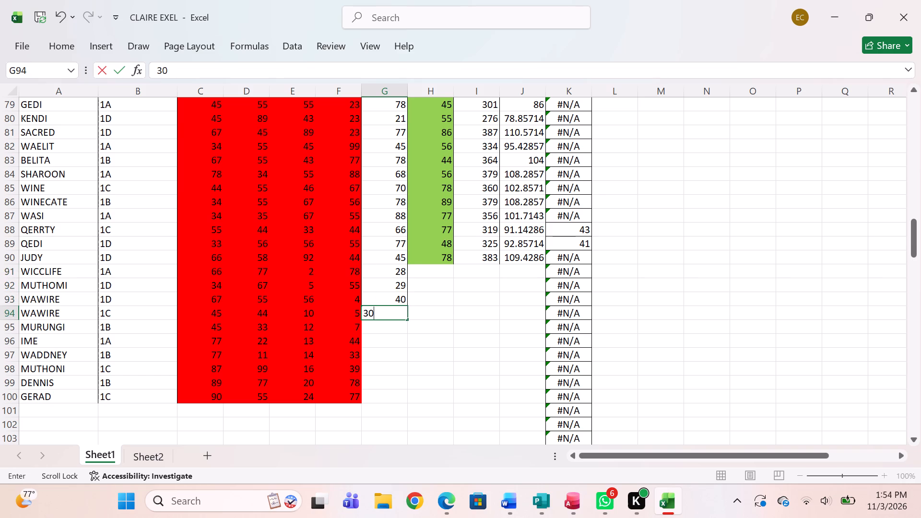
click(371, 326)
text(44)
Enter the marks 66, 66, 55, 44 and 33 for the last five new students in cells G96 to G100.
click(378, 344)
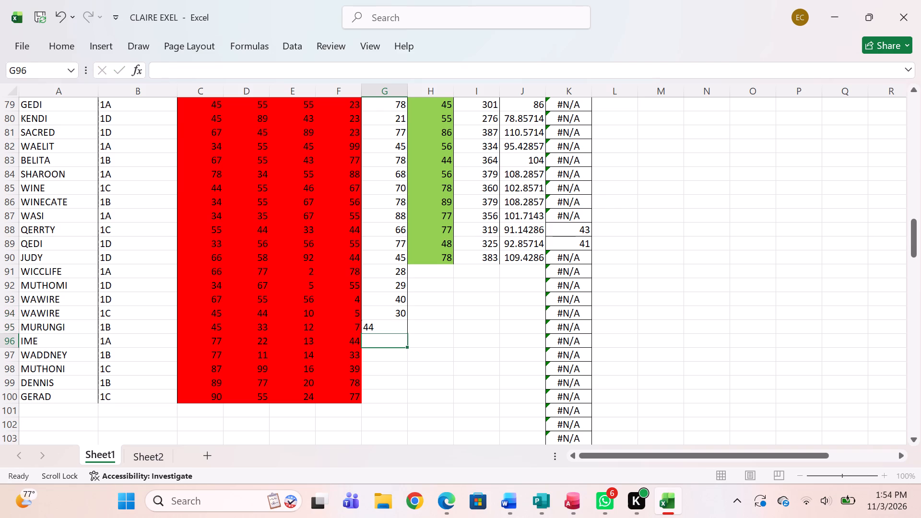
text(66)
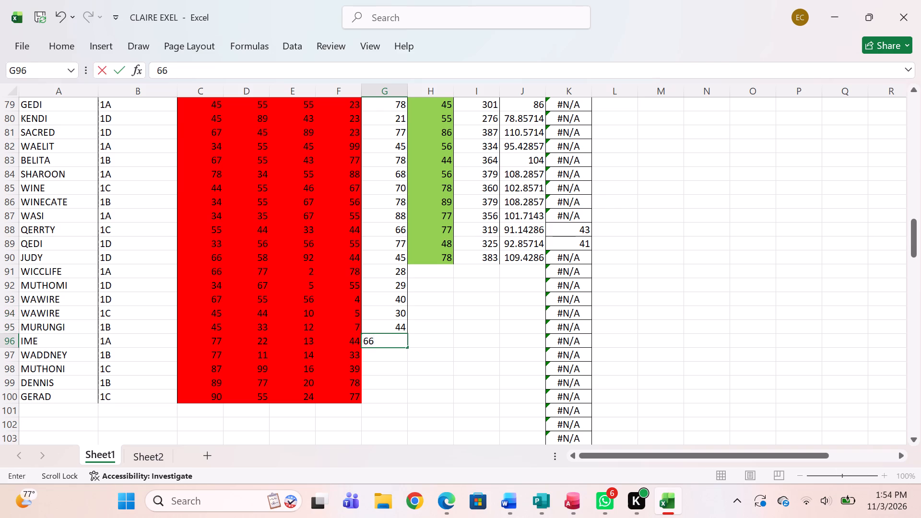
click(372, 357)
text(66)
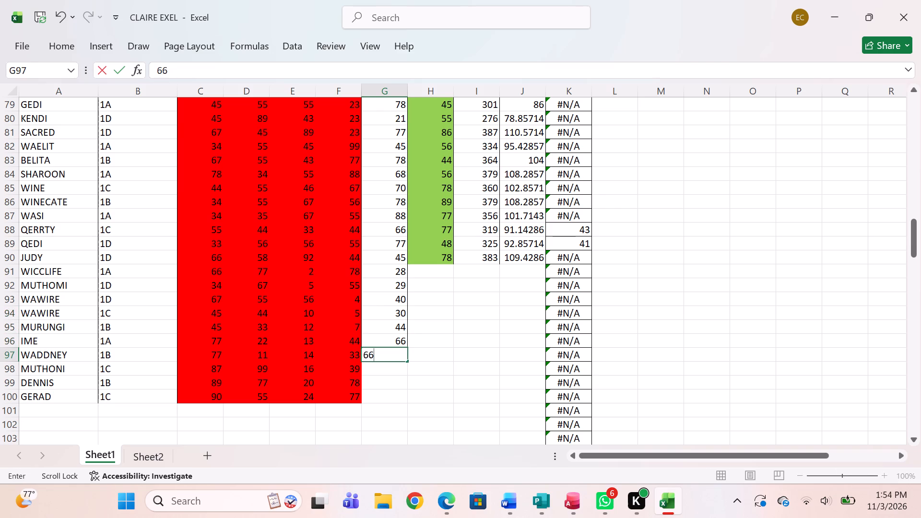
click(374, 374)
text(55)
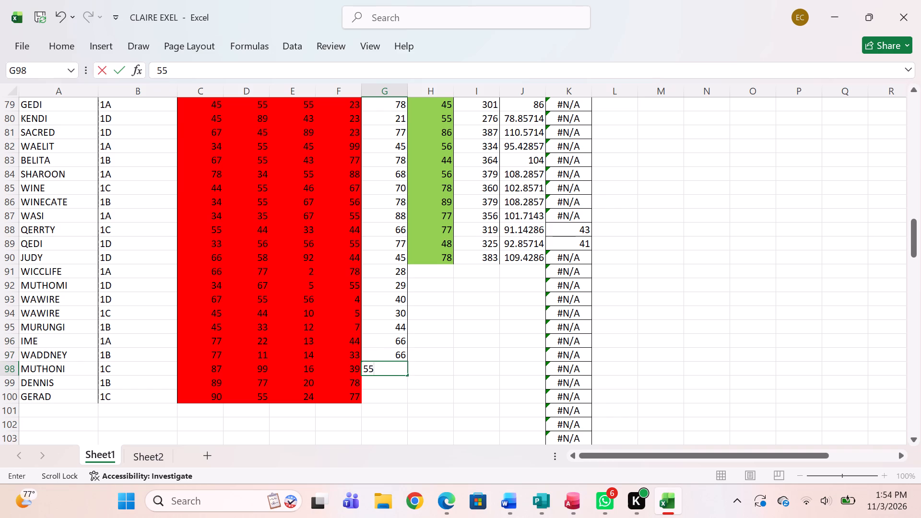
click(372, 379)
text(44)
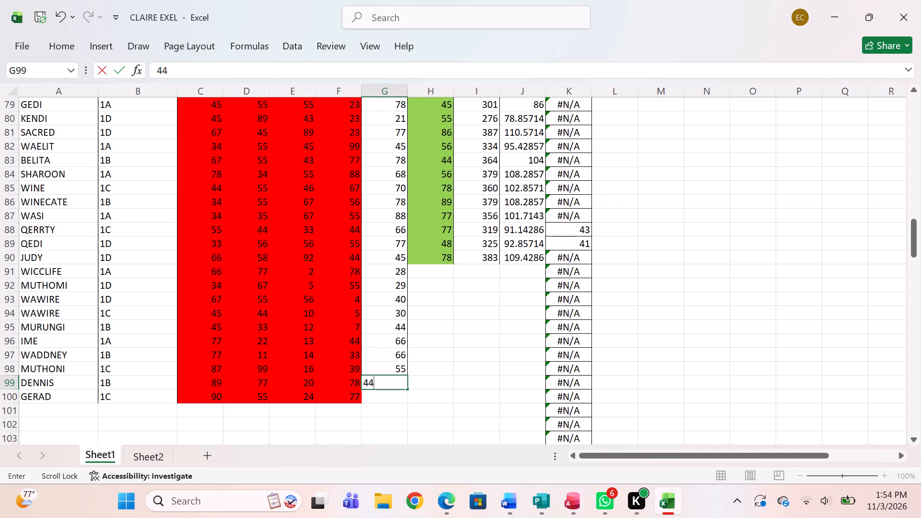
click(374, 399)
text(33)
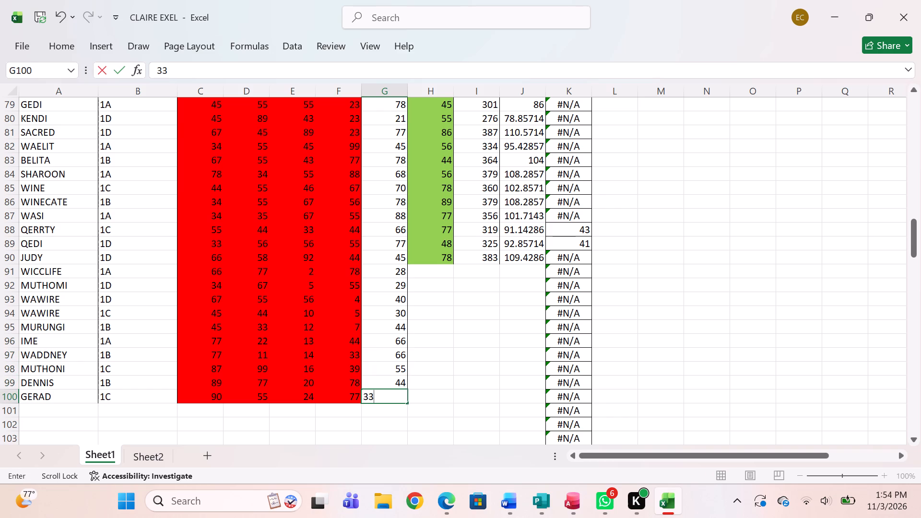
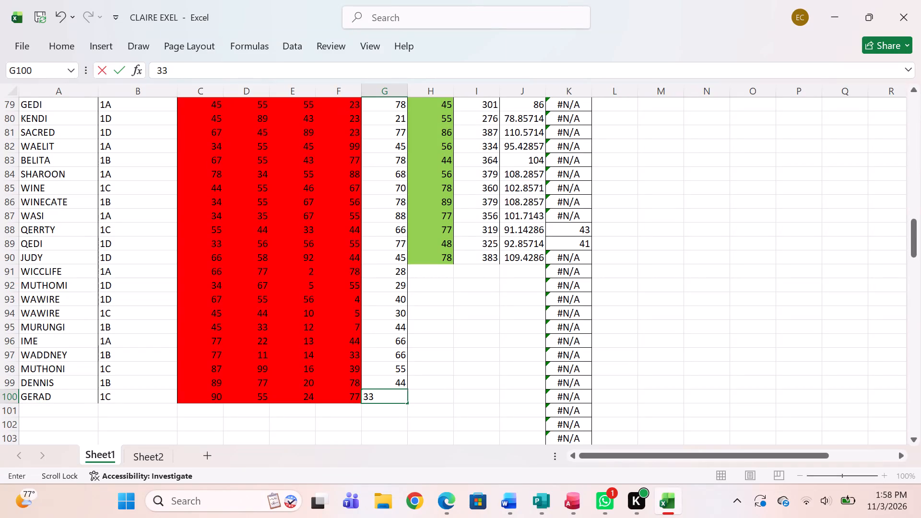
Enter the sixth-subject marks 35, 44, 55, 43 and 22 for the new students in cells H91 to H95.
click(441, 275)
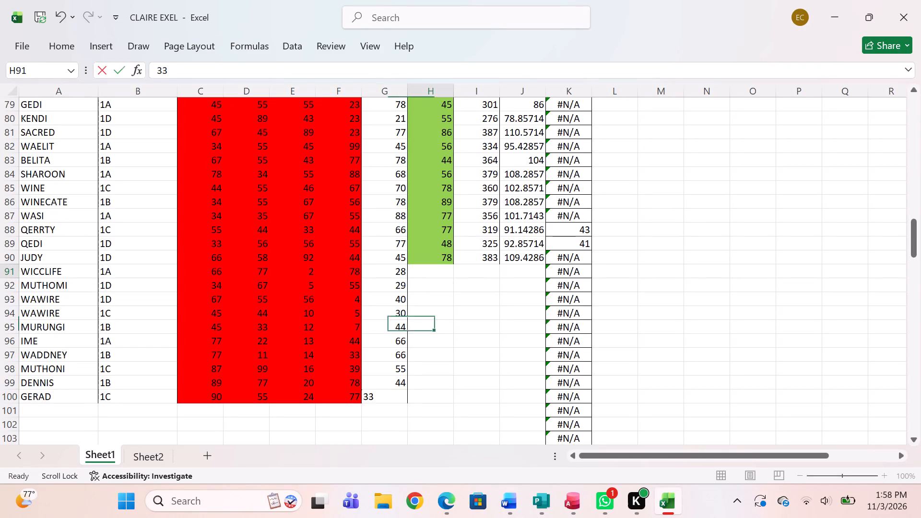
text(35)
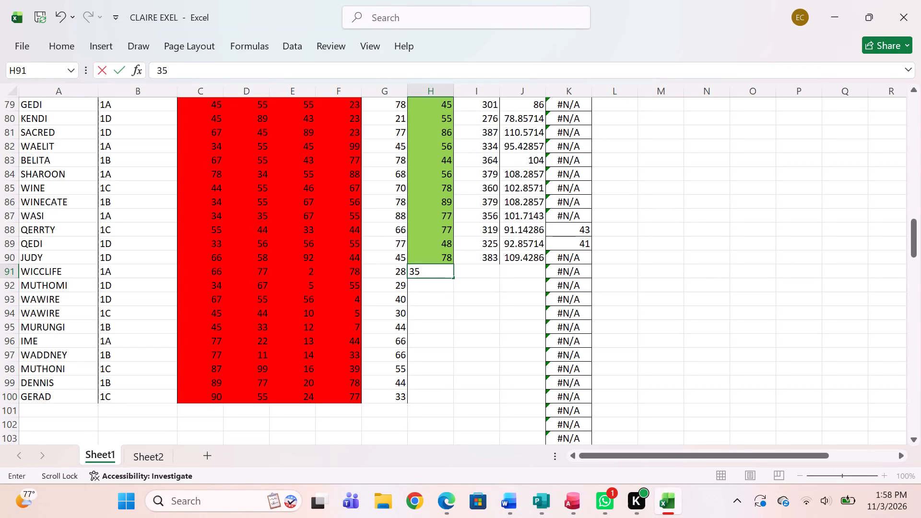
click(433, 300)
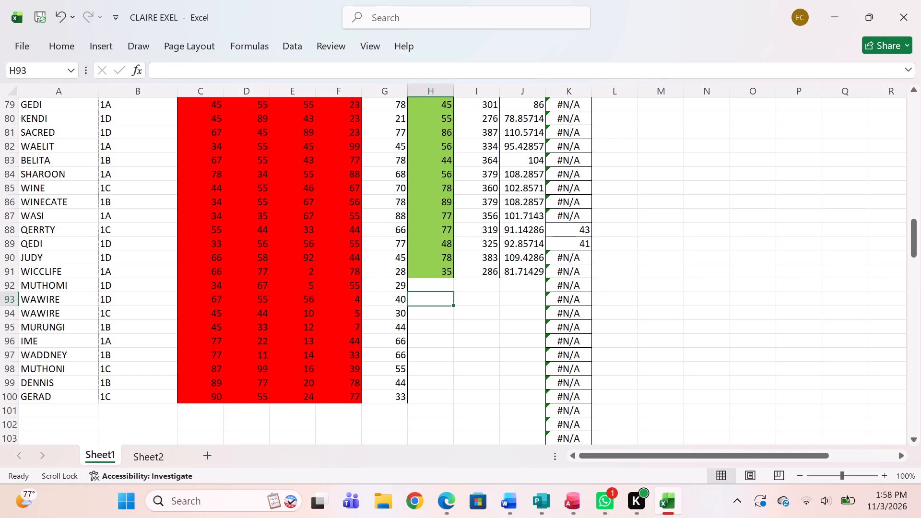
text(55)
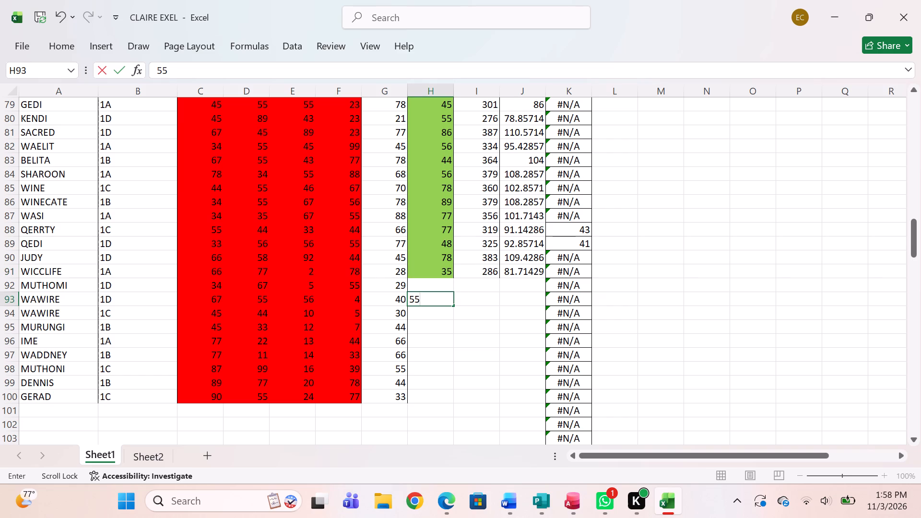
click(444, 283)
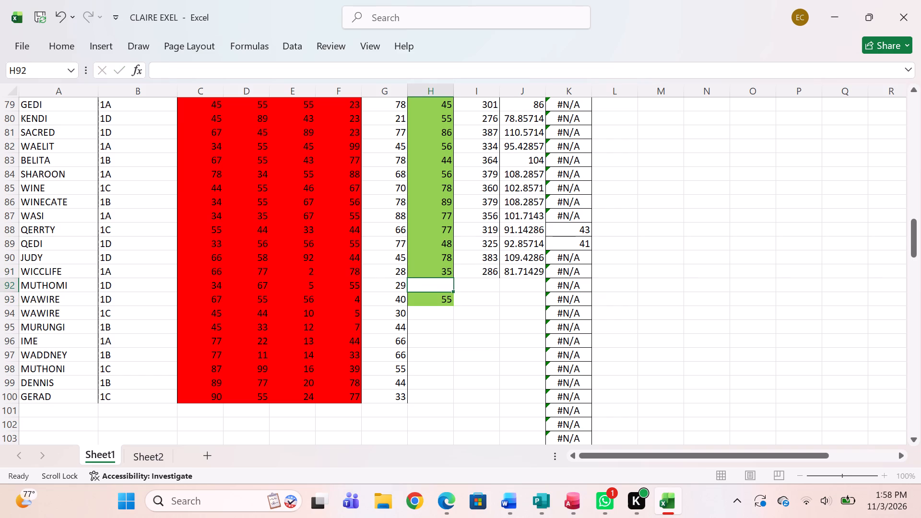
text(444)
key(BackSpace)
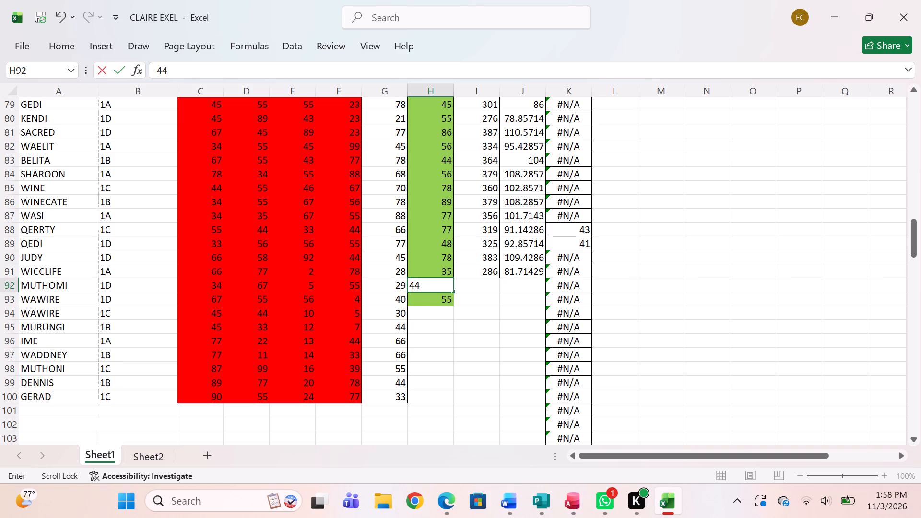
right_click(430, 312)
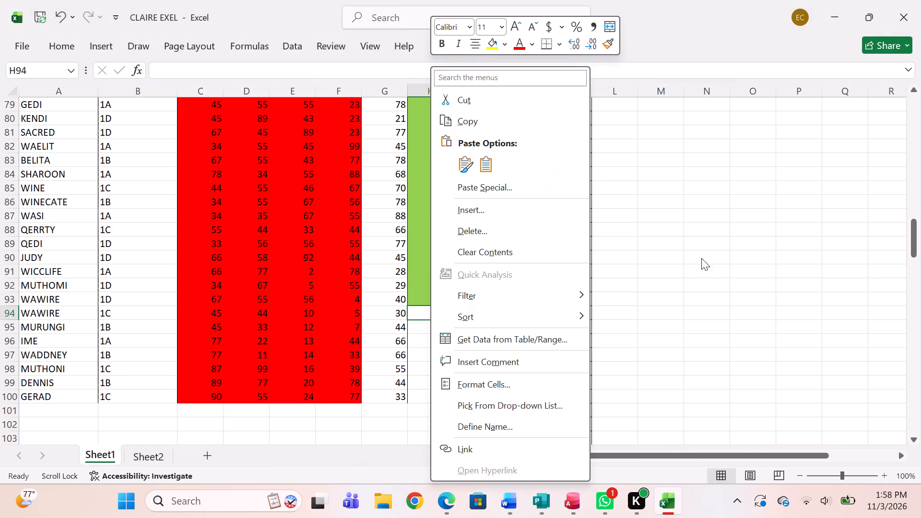
click(742, 255)
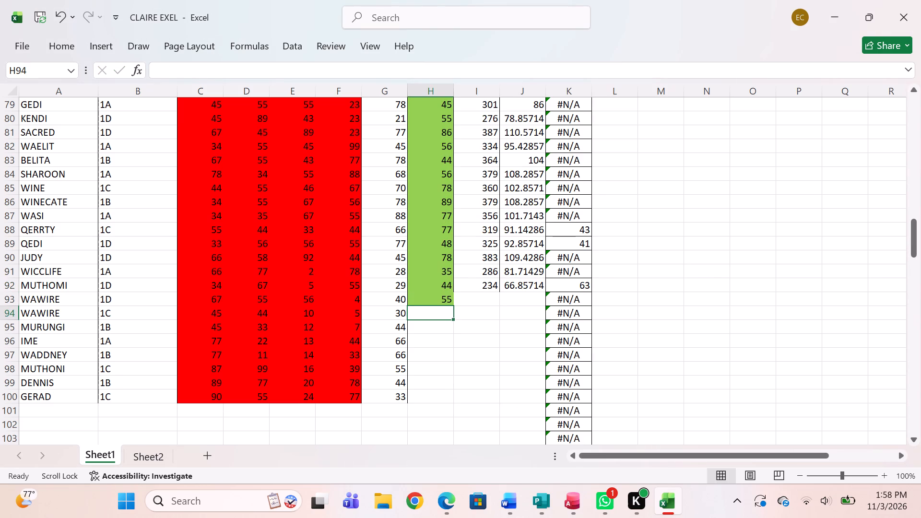
text(43)
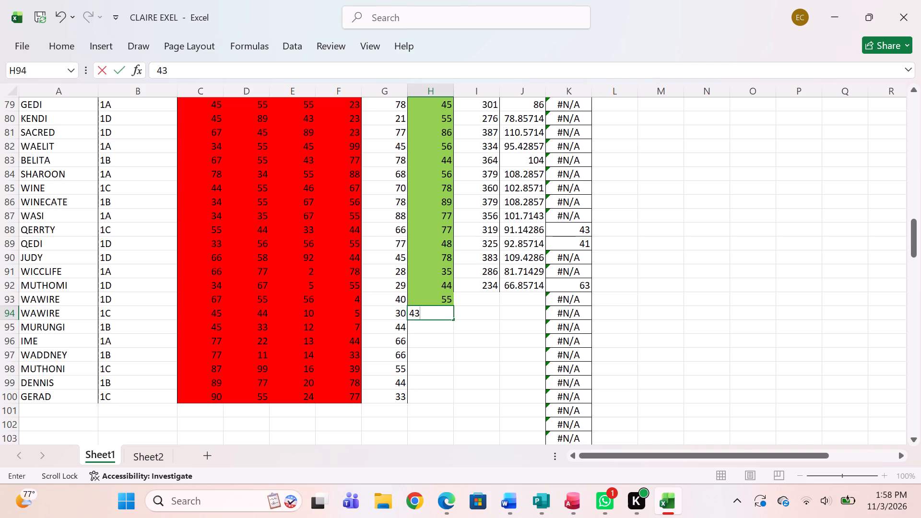
click(429, 329)
text(22)
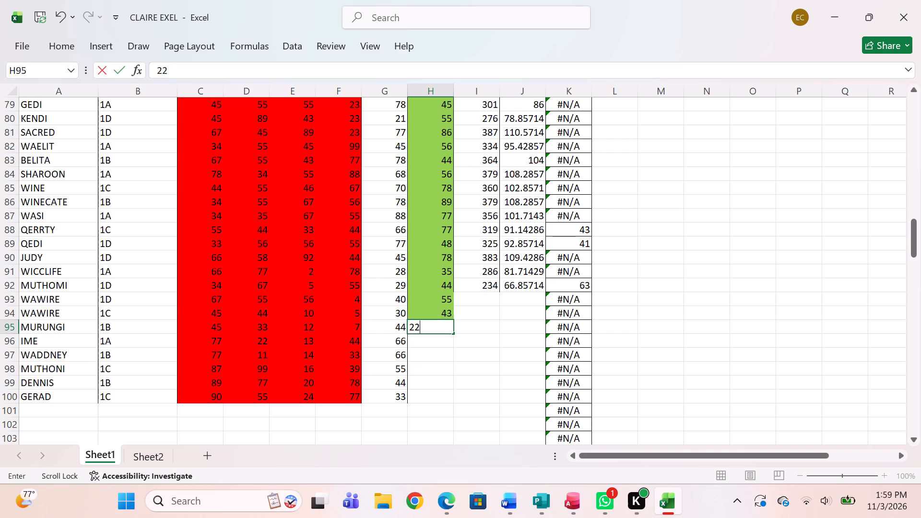
Enter the marks 34, 66, 55, 45 and 55 for the last five new students in cells H96 to H100.
click(426, 343)
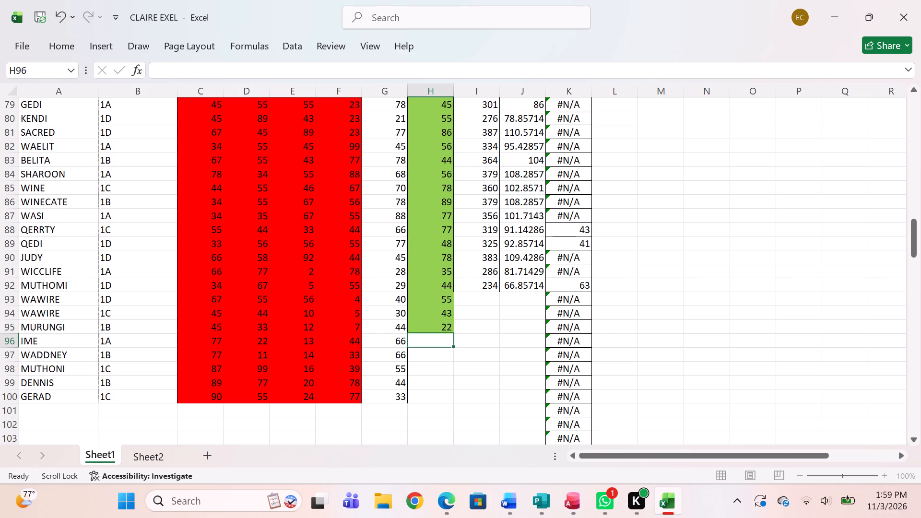
text(34)
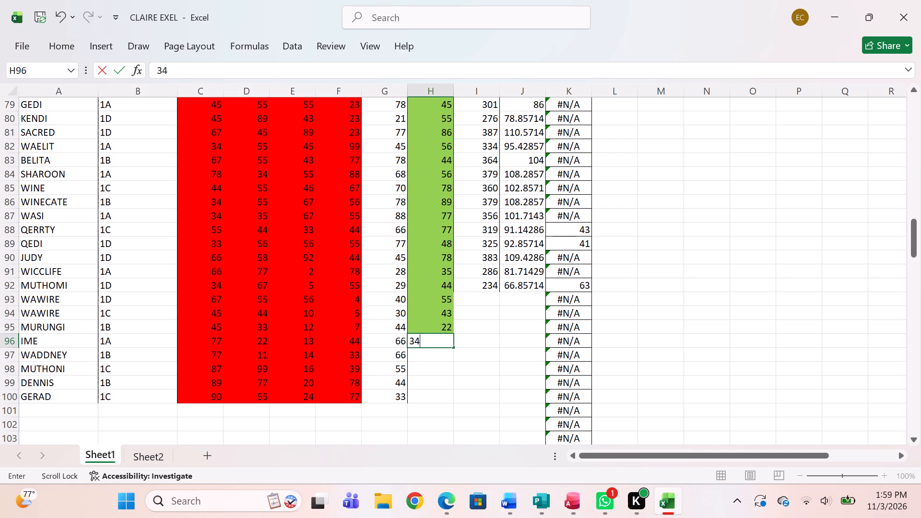
click(421, 355)
text(66)
click(421, 366)
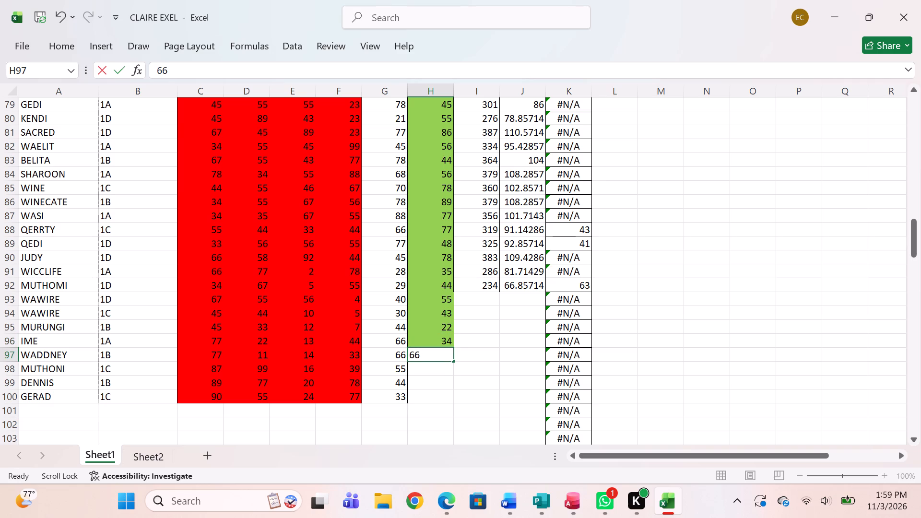
text(55)
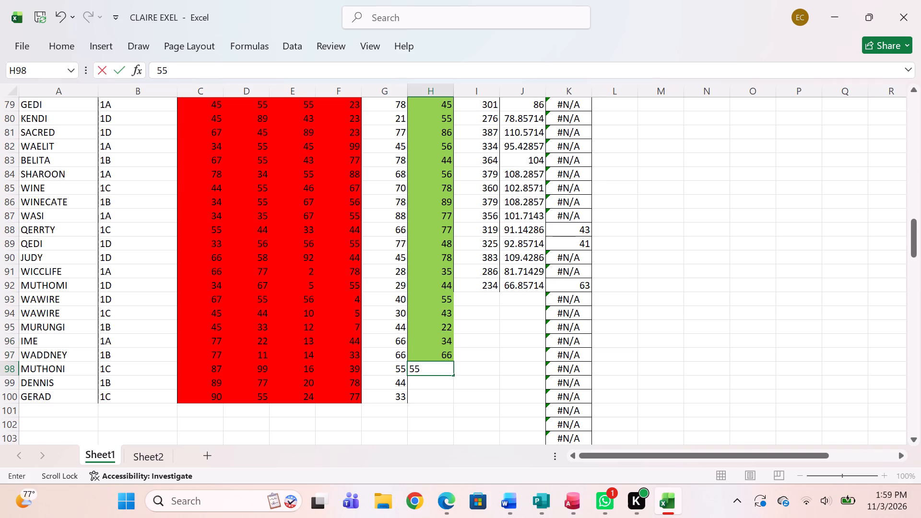
click(420, 382)
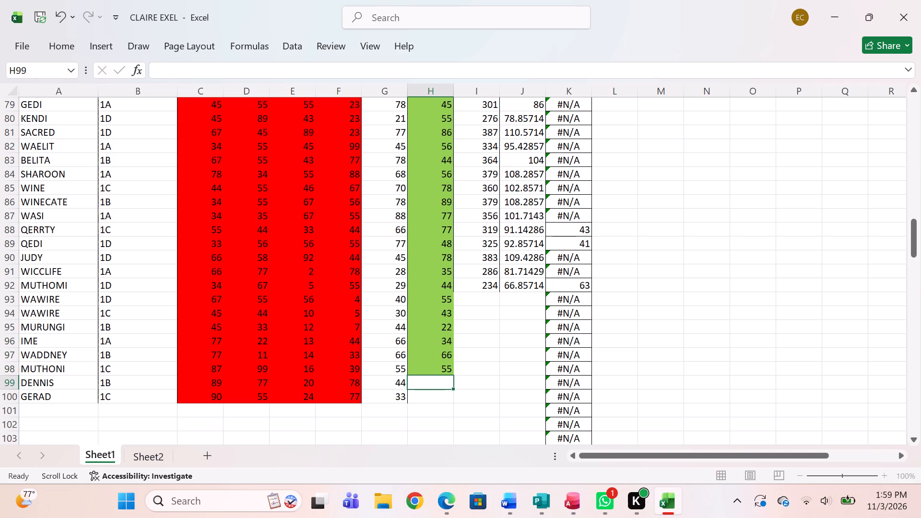
text(45)
click(416, 398)
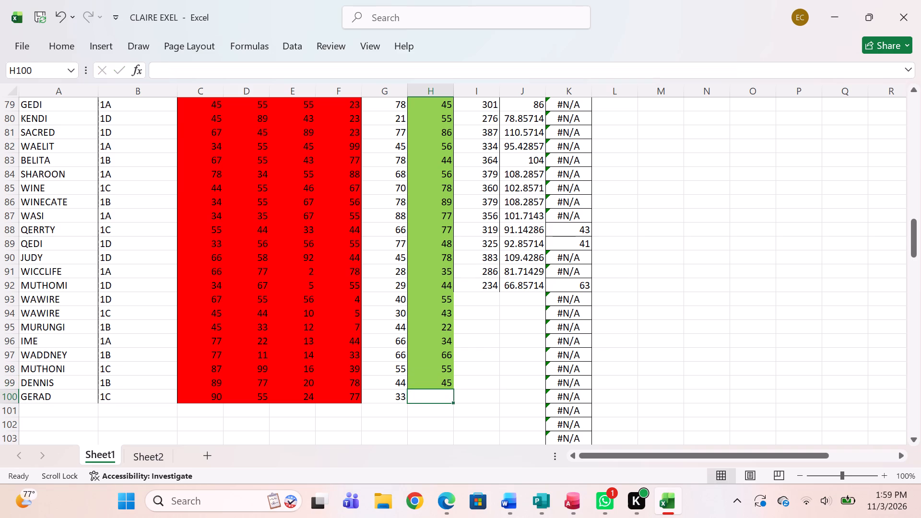
text(55)
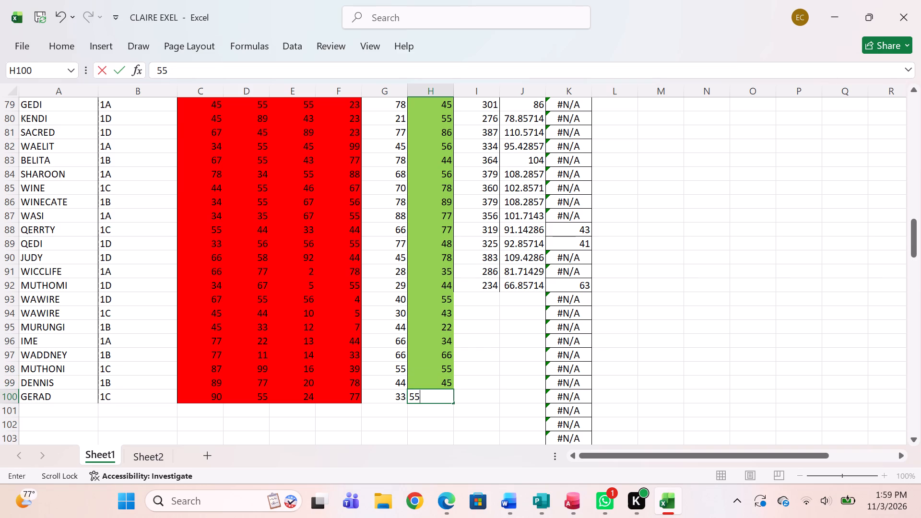
click(479, 296)
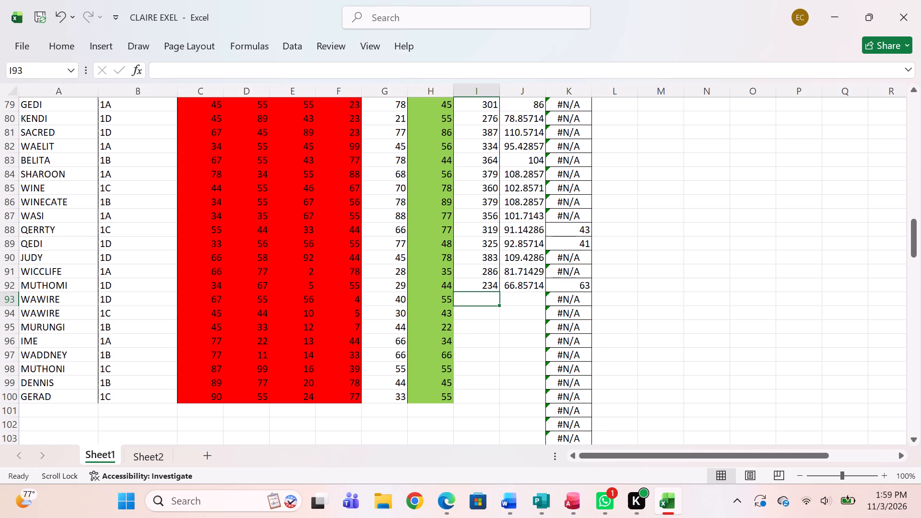
key(Return)
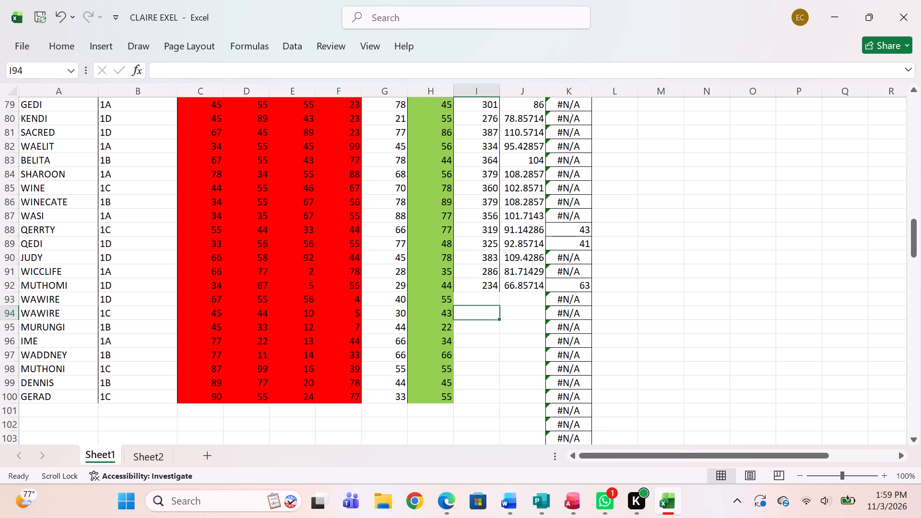
Save the workbook.
key(ctrl+s)
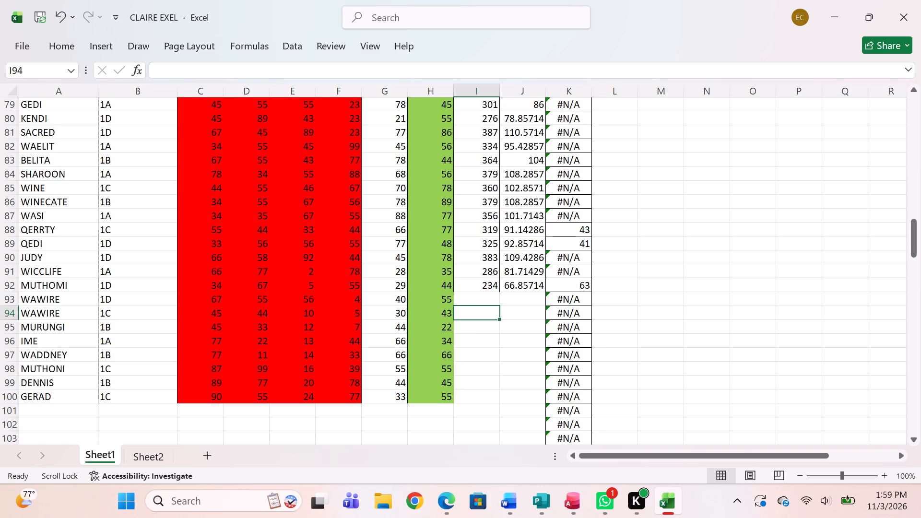
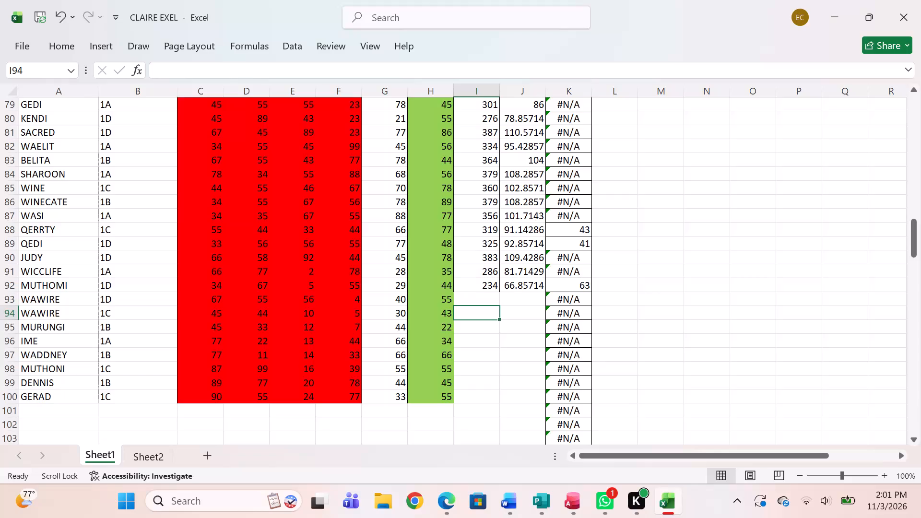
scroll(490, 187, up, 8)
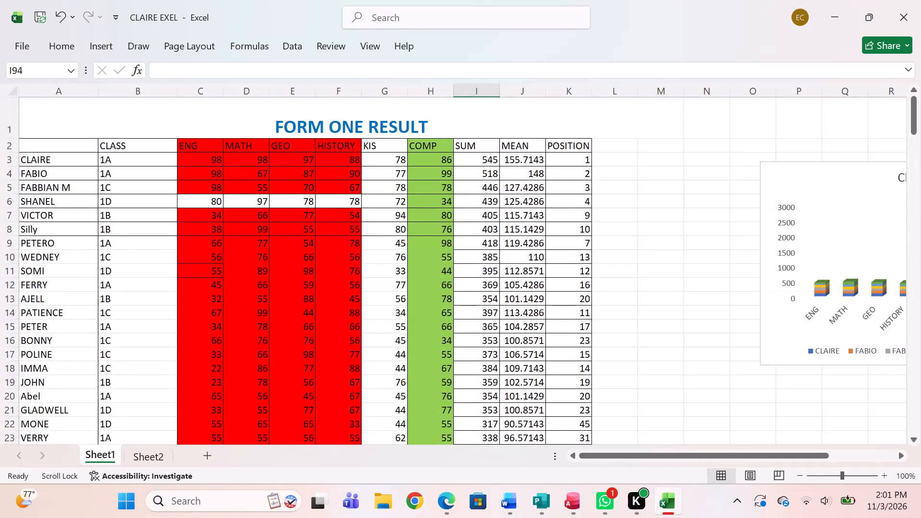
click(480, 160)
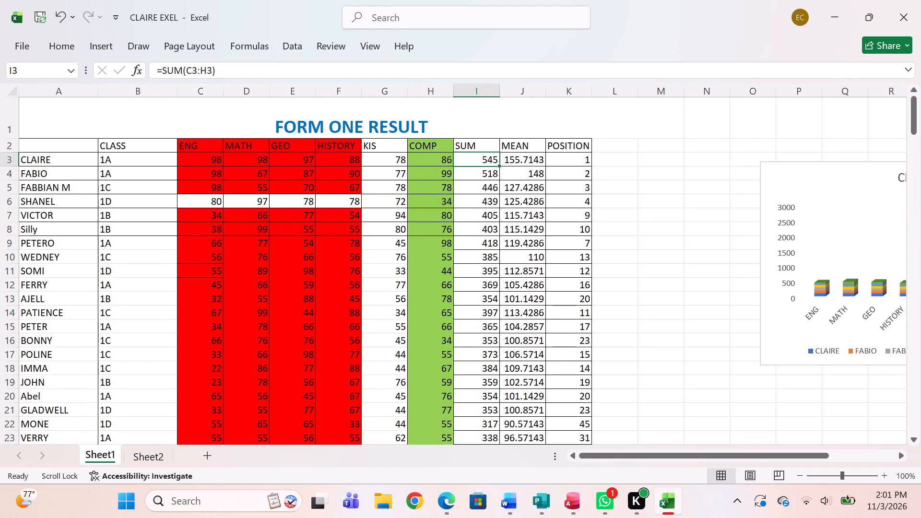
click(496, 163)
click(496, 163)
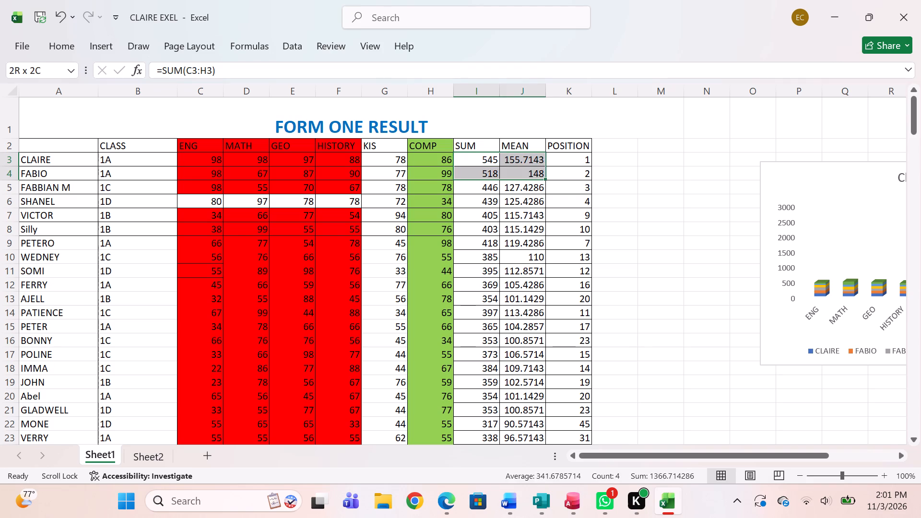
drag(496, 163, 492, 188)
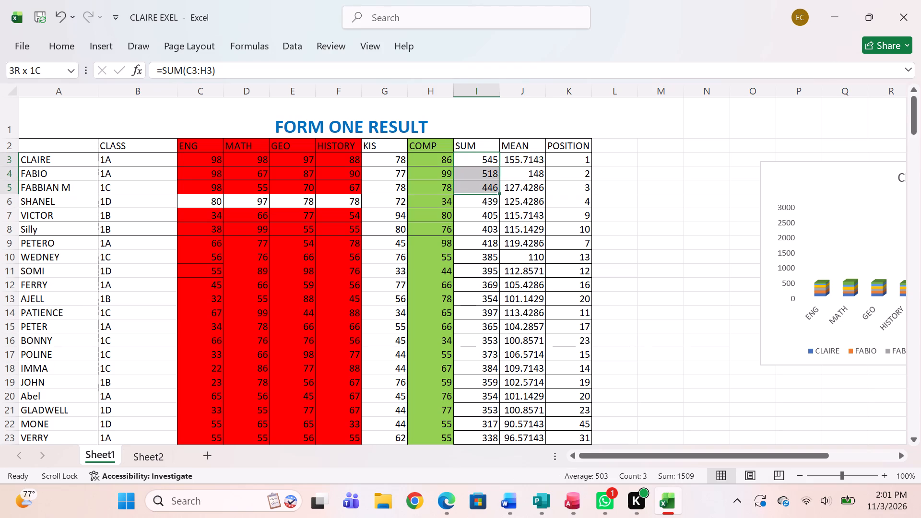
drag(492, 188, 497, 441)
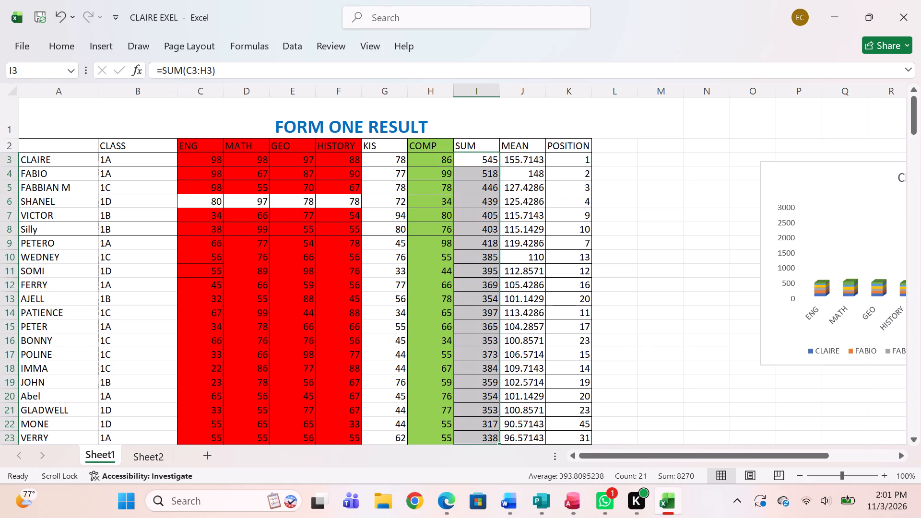
Clear the first student's total in cell I3 and insert a SUM function there over the marks C3:H3.
click(481, 164)
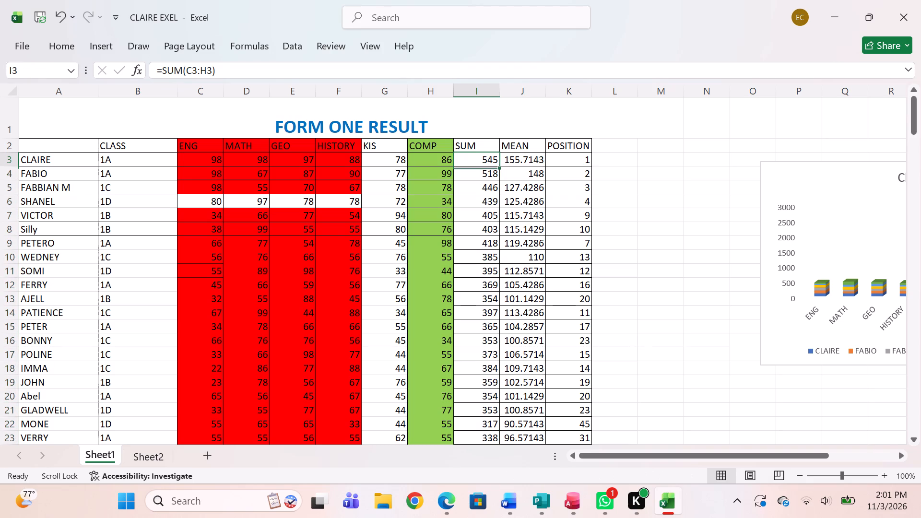
key(BackSpace)
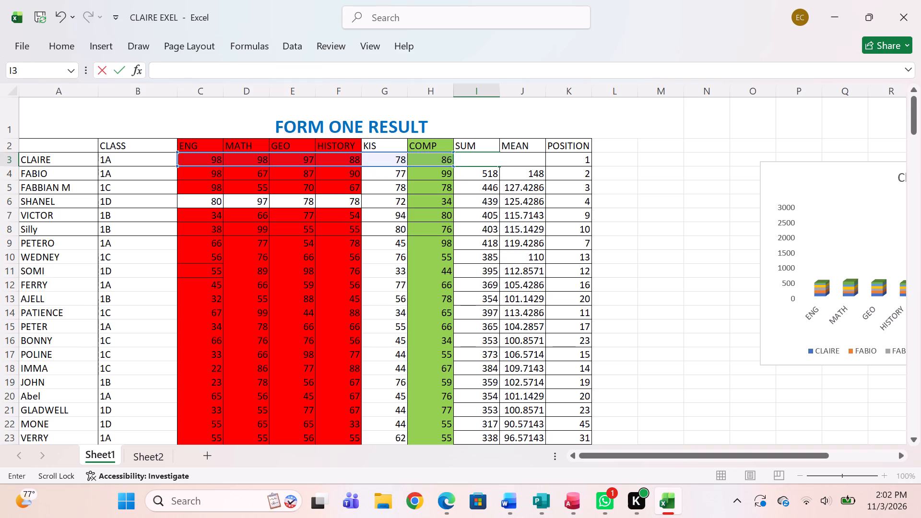
click(470, 219)
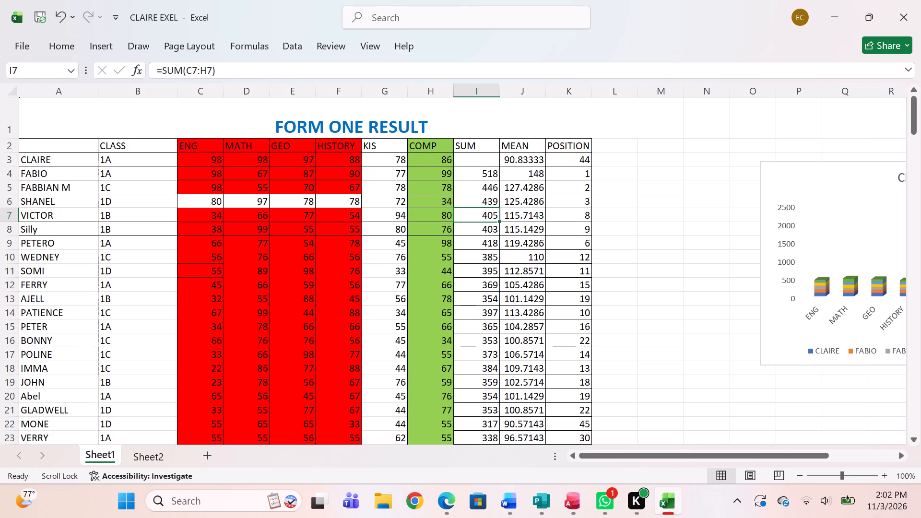
click(474, 162)
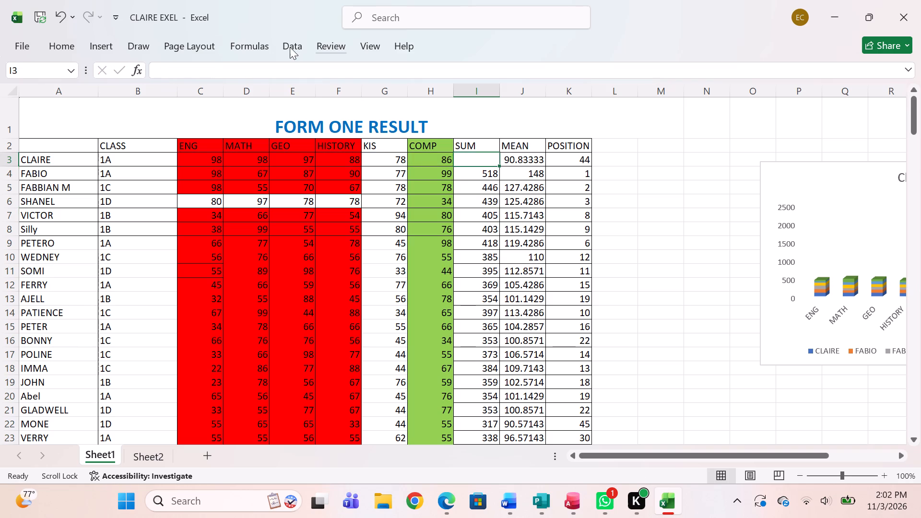
click(136, 67)
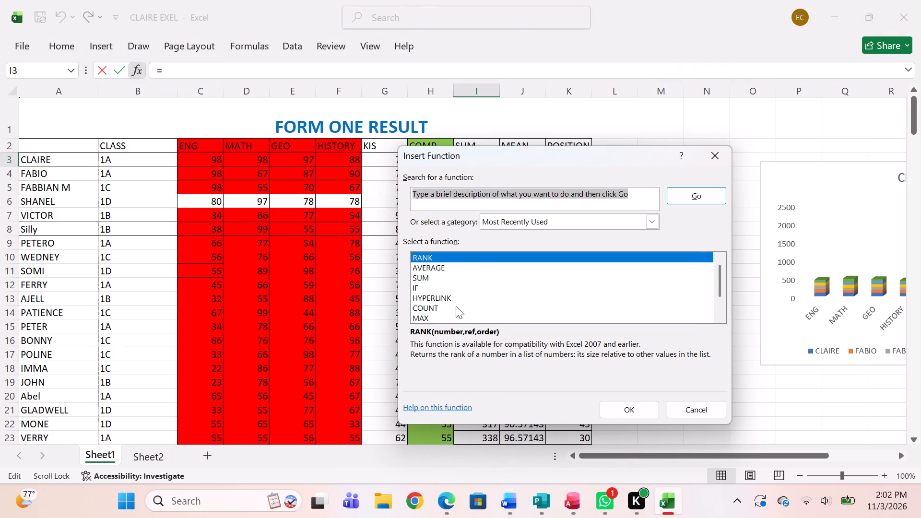
scroll(456, 306, down, 1)
ctrl+scroll(456, 306, up, 1)
ctrl+scroll(456, 306, down, 1)
scroll(456, 306, down, 2)
key(s)
text(UM)
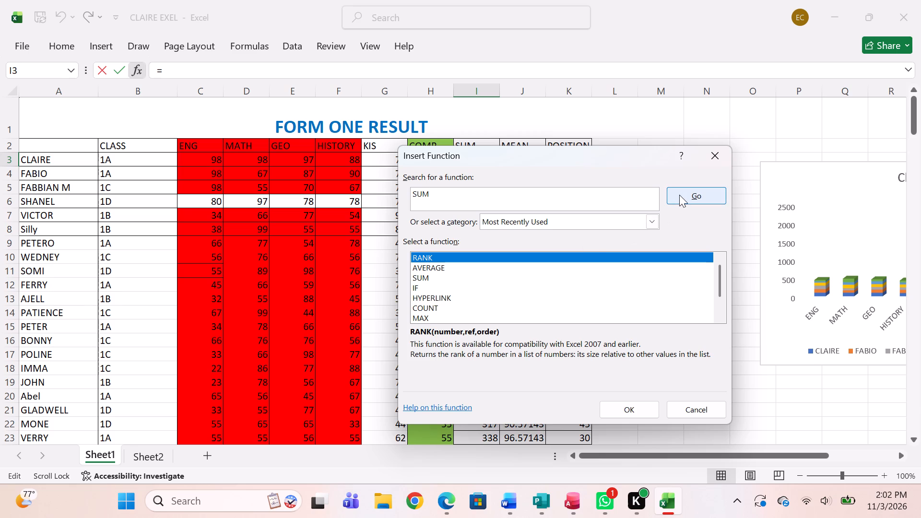
click(686, 192)
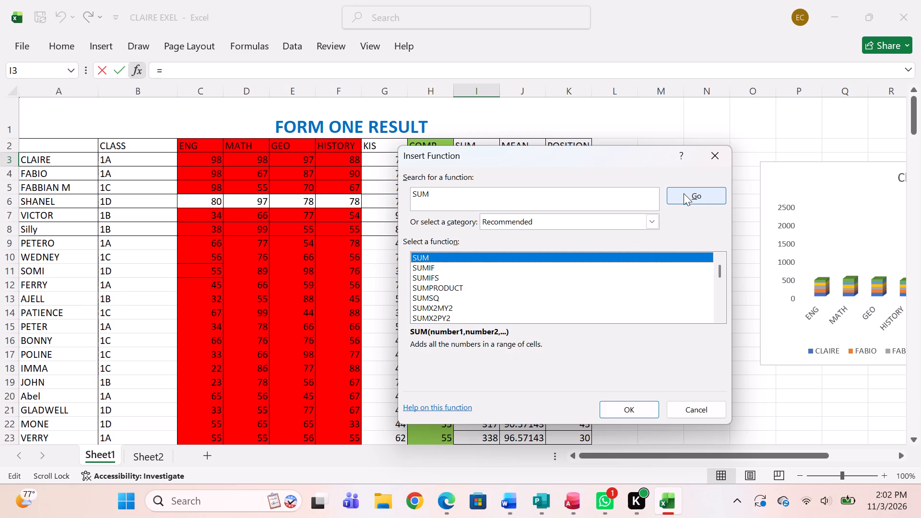
click(640, 259)
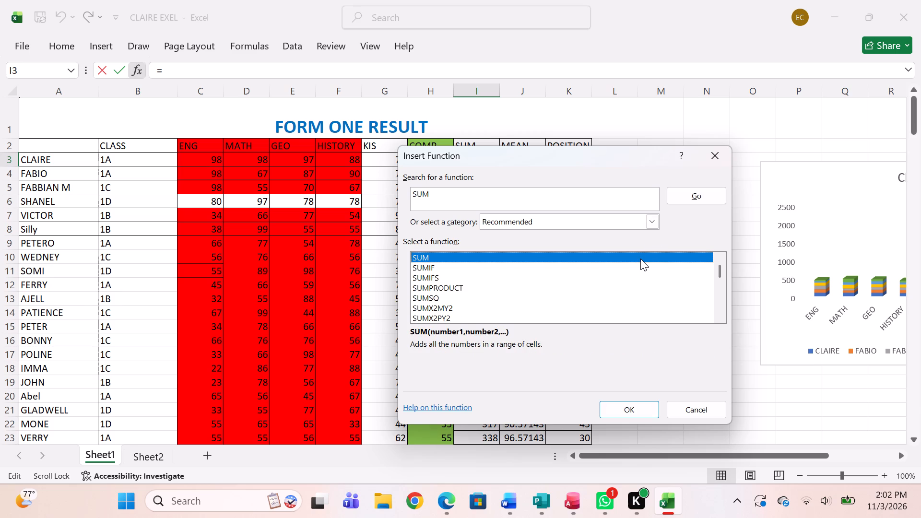
click(641, 408)
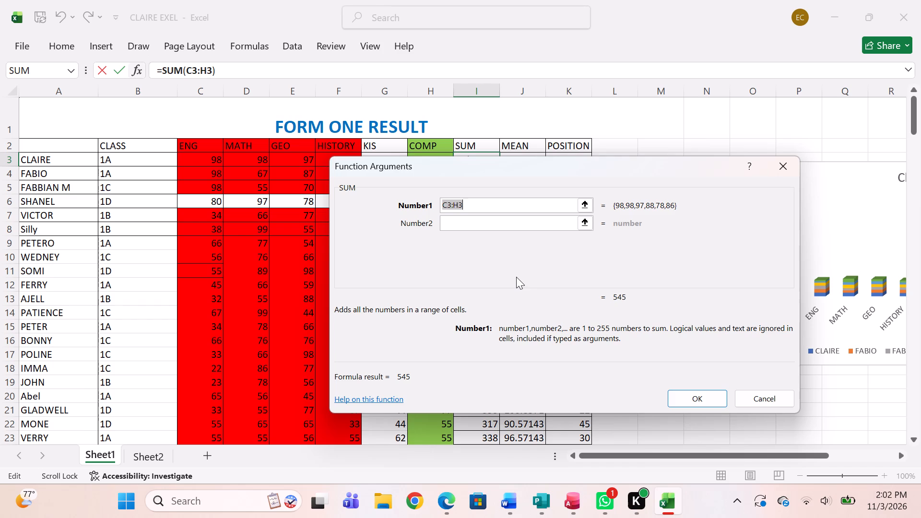
click(694, 399)
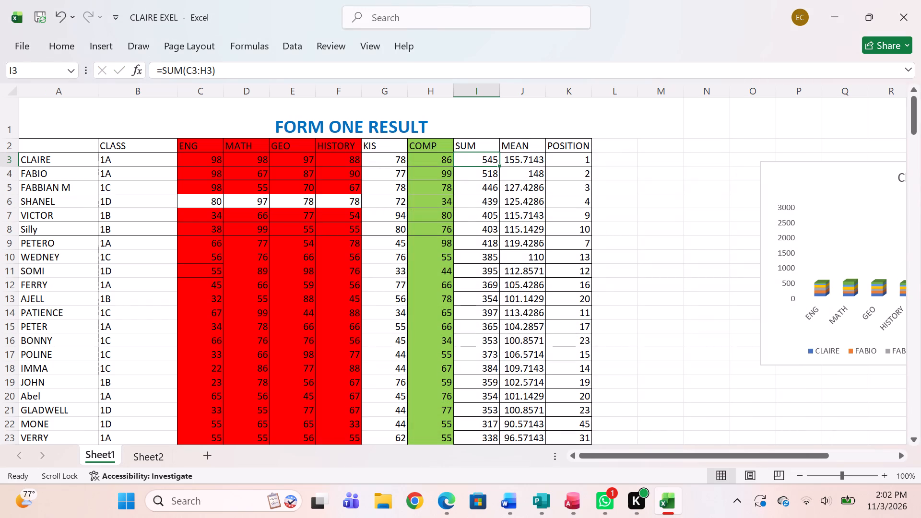
Fill the SUM formula from cell I3 down to I100 so it covers the new students' rows.
drag(498, 168, 505, 328)
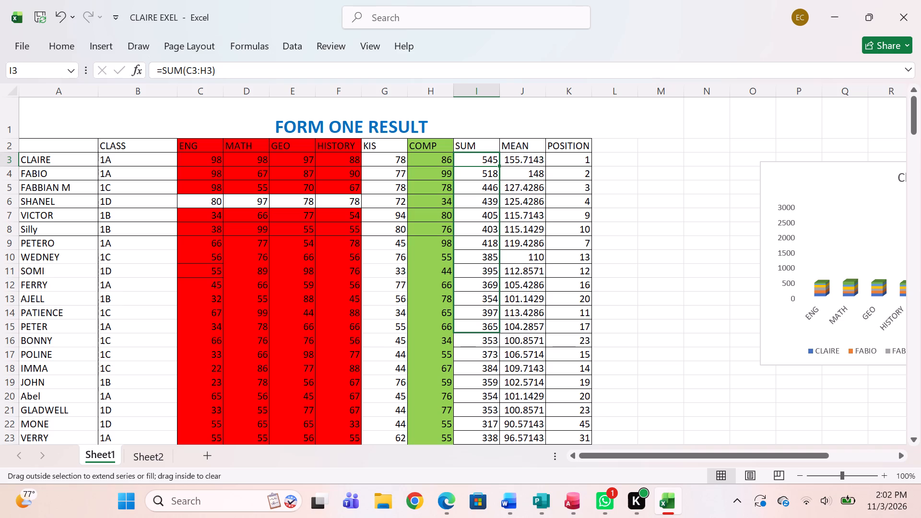
drag(505, 328, 505, 444)
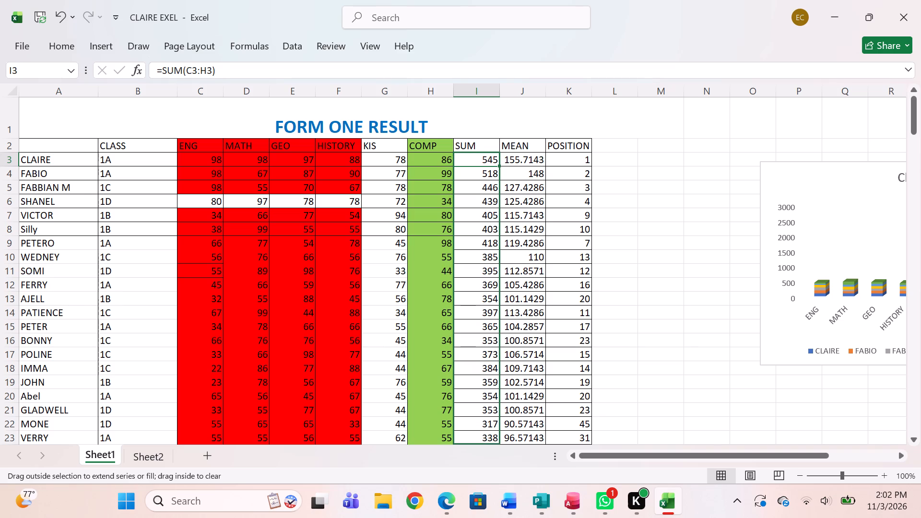
drag(505, 444, 508, 453)
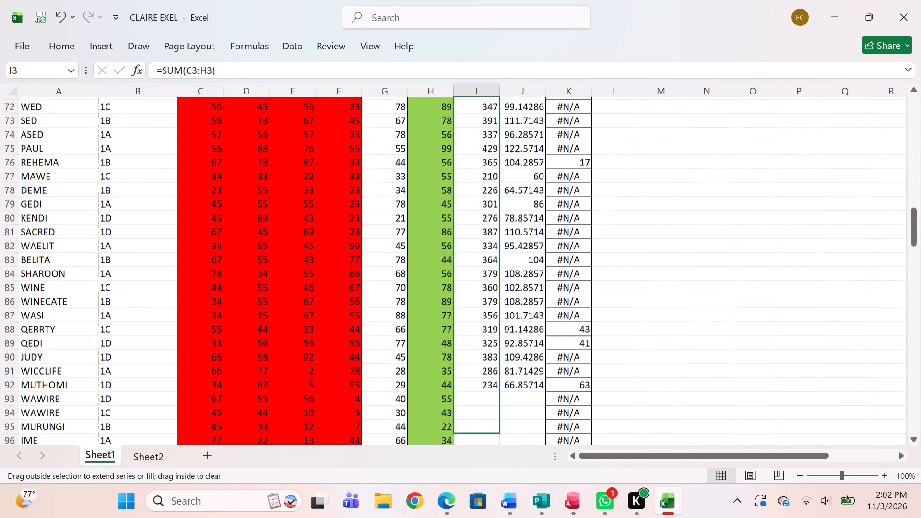
drag(508, 453, 491, 278)
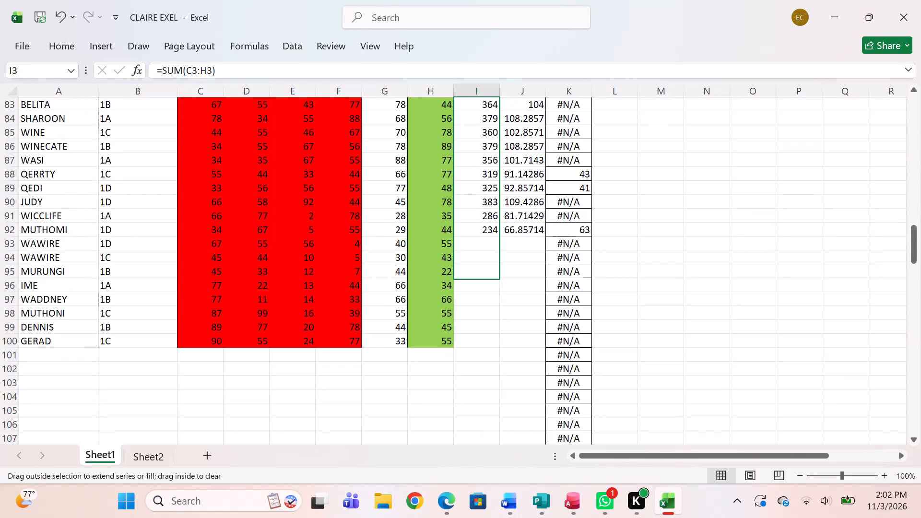
drag(491, 278, 501, 343)
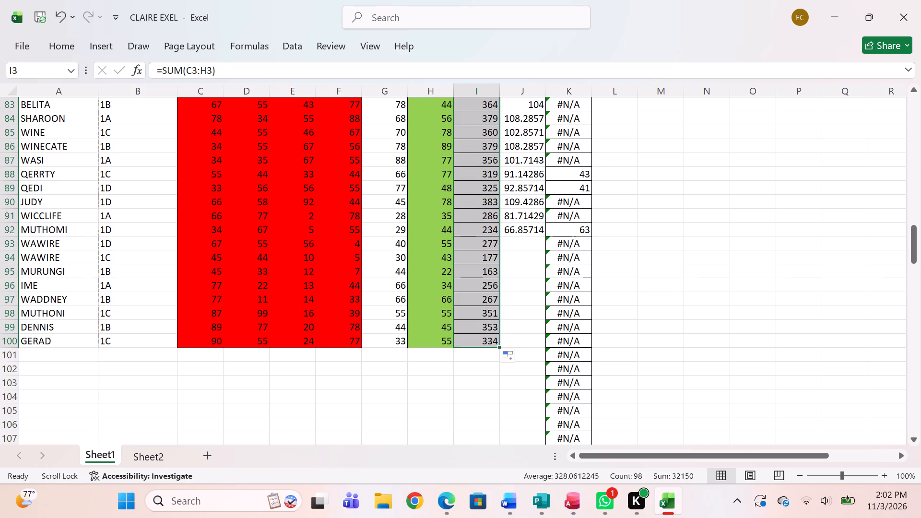
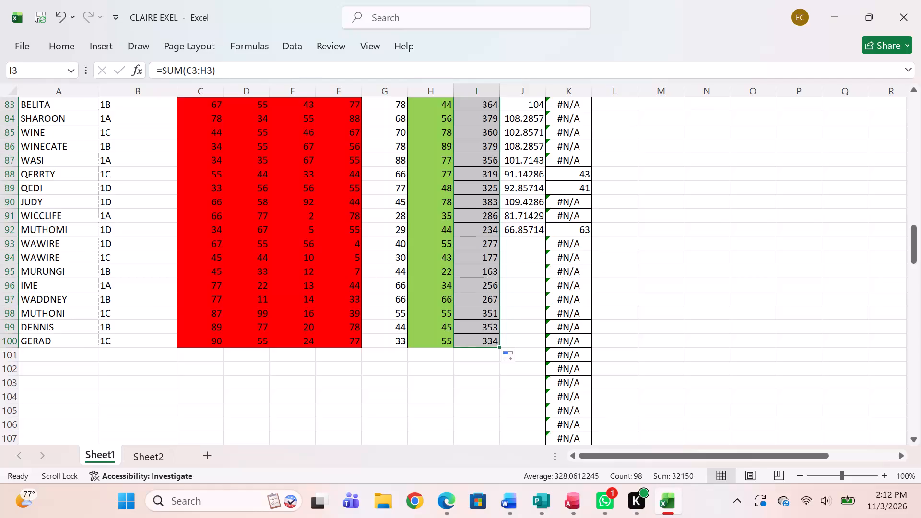
Fill the MEAN column's AVERAGE formula from cell J3 down to J100 so it covers the new students' rows.
scroll(519, 271, up, 4)
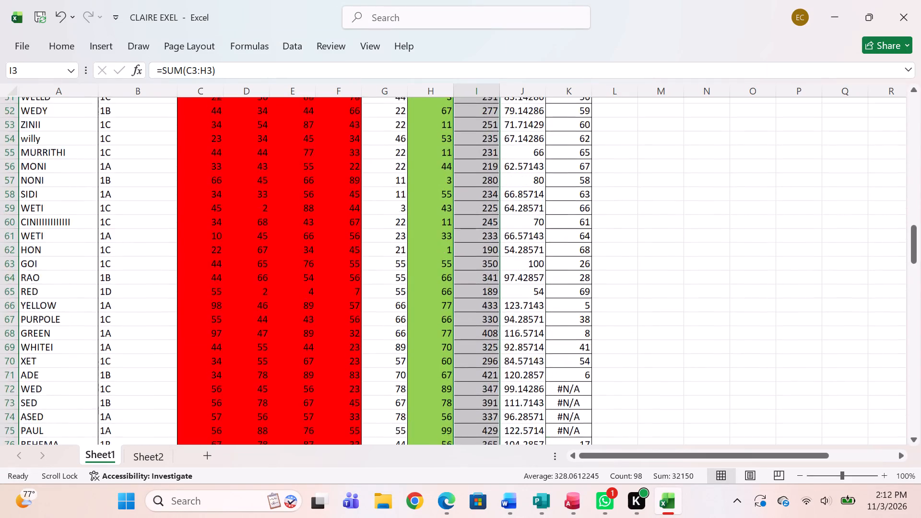
scroll(519, 271, up, 3)
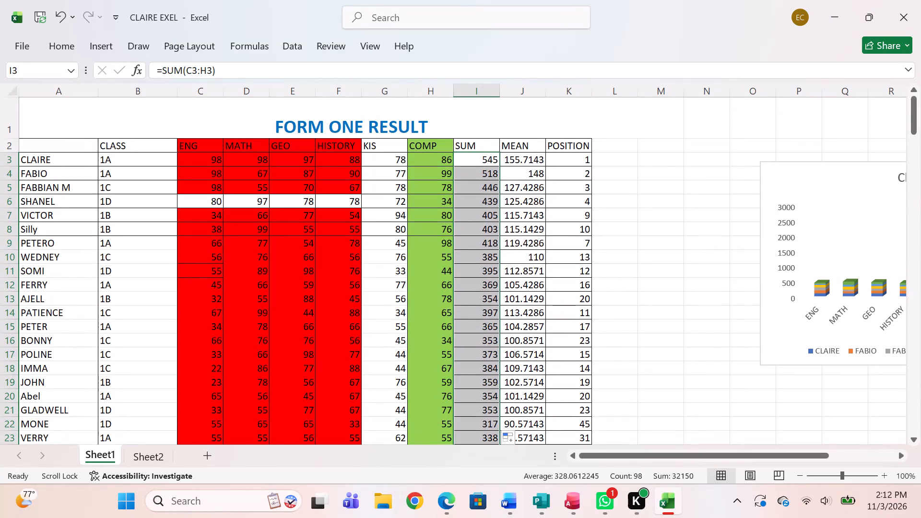
click(531, 162)
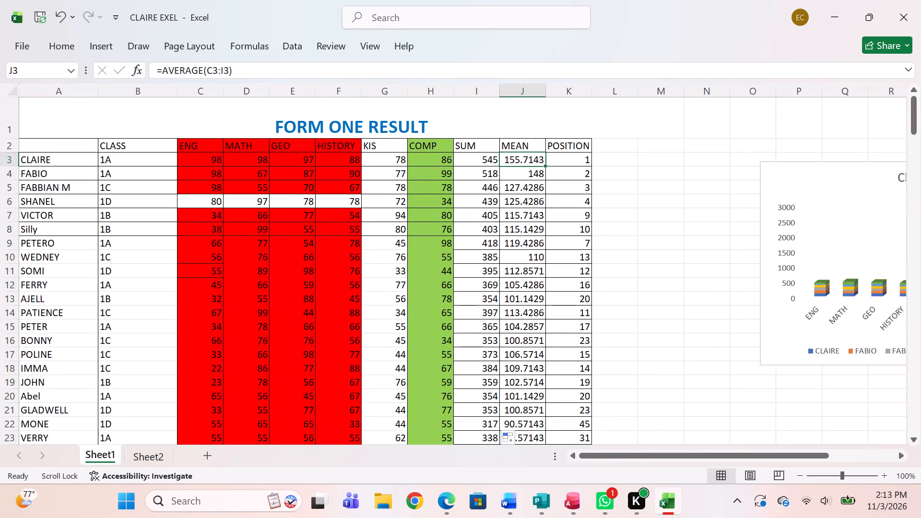
click(543, 165)
drag(548, 223, 550, 237)
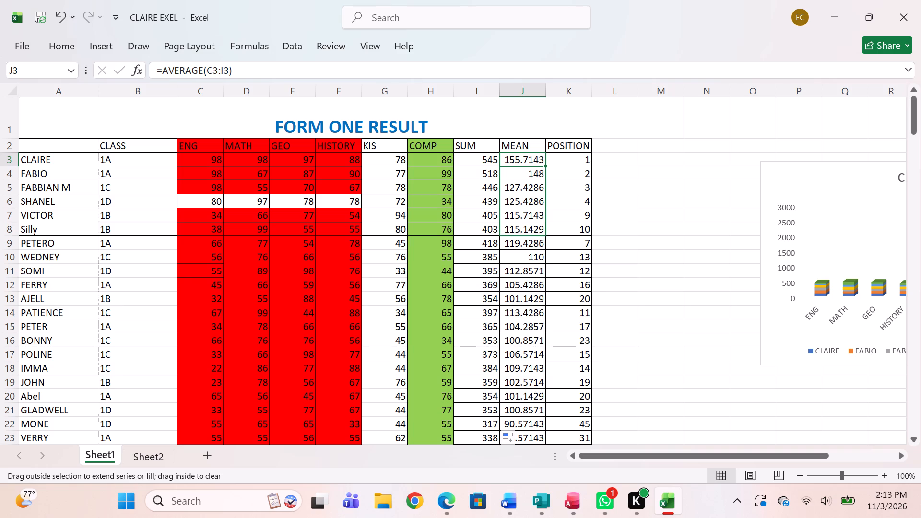
drag(550, 237, 550, 237)
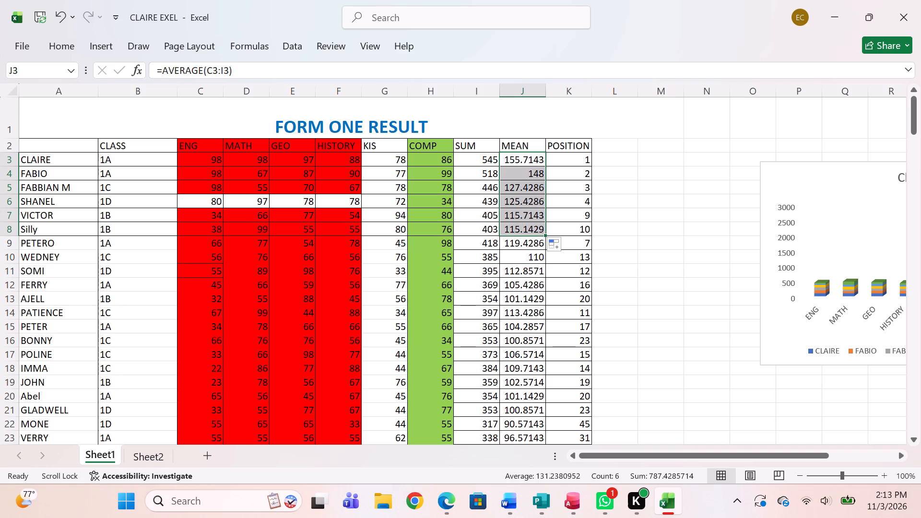
click(526, 159)
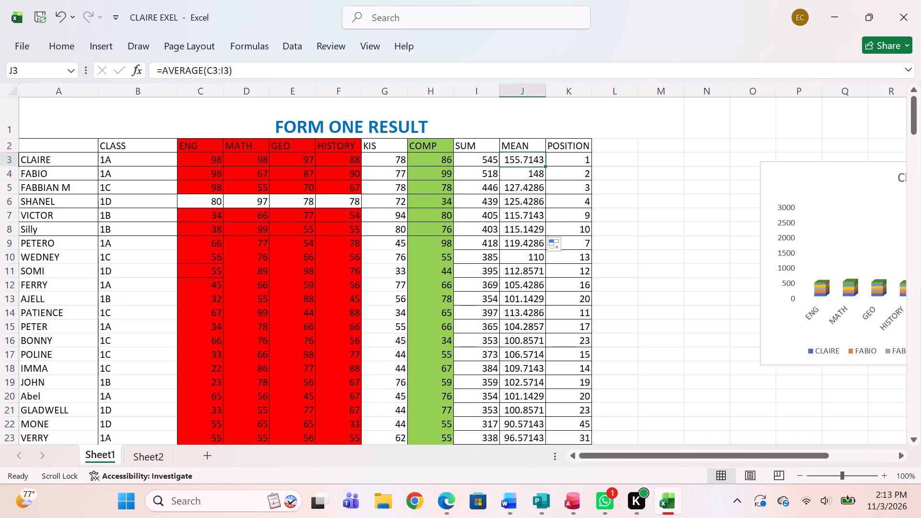
drag(543, 165, 550, 259)
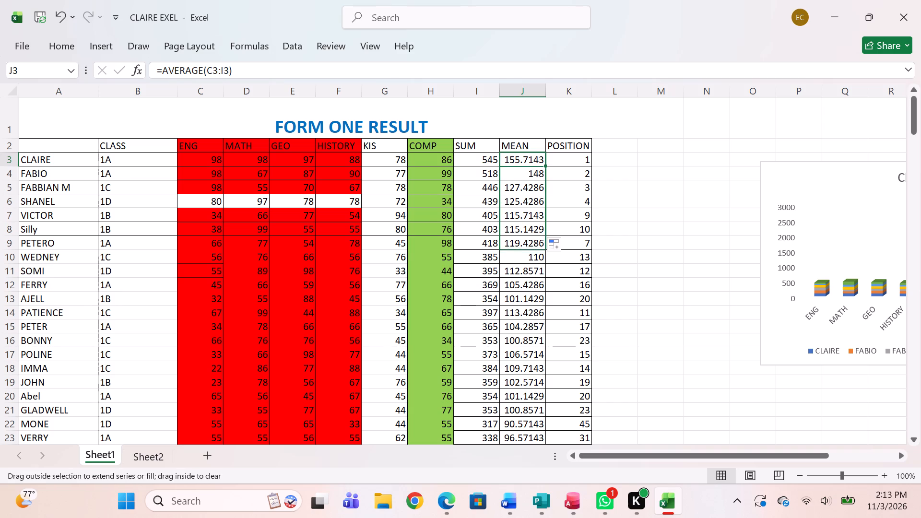
drag(550, 259, 549, 422)
scroll(550, 301, up, 1)
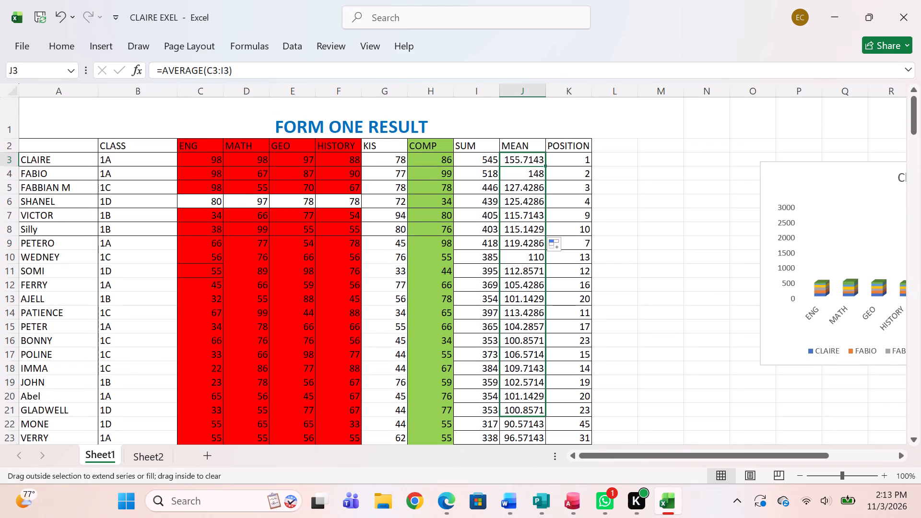
drag(549, 422, 542, 483)
scroll(549, 422, up, 1)
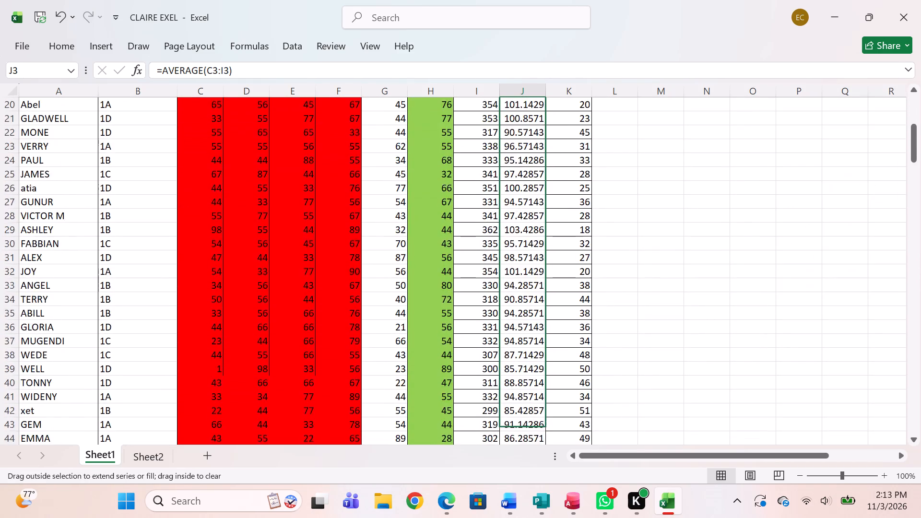
drag(542, 483, 539, 352)
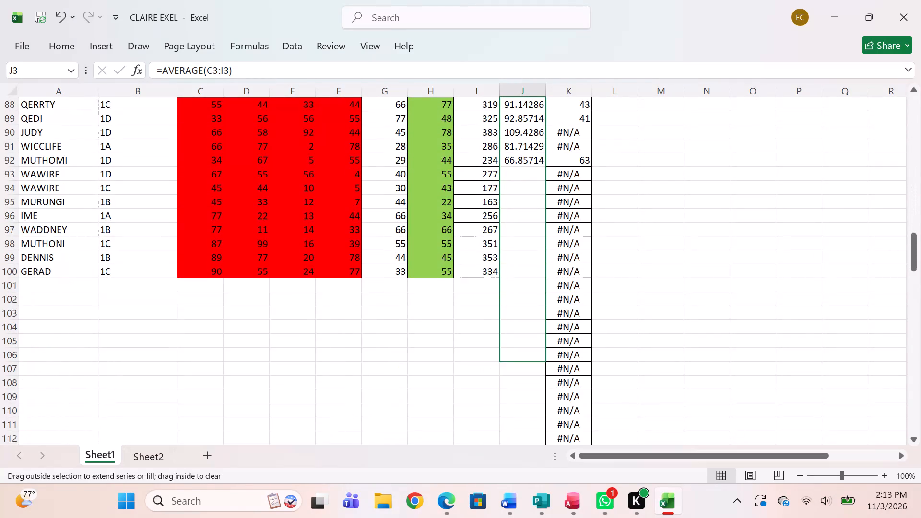
drag(539, 352, 543, 278)
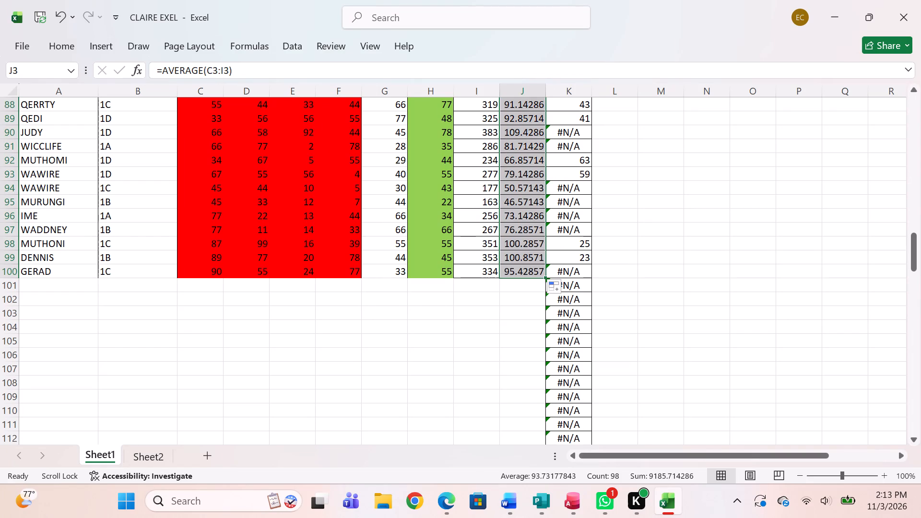
Return to the first student's row and select the RANK formula in POSITION cell K3.
scroll(575, 279, up, 7)
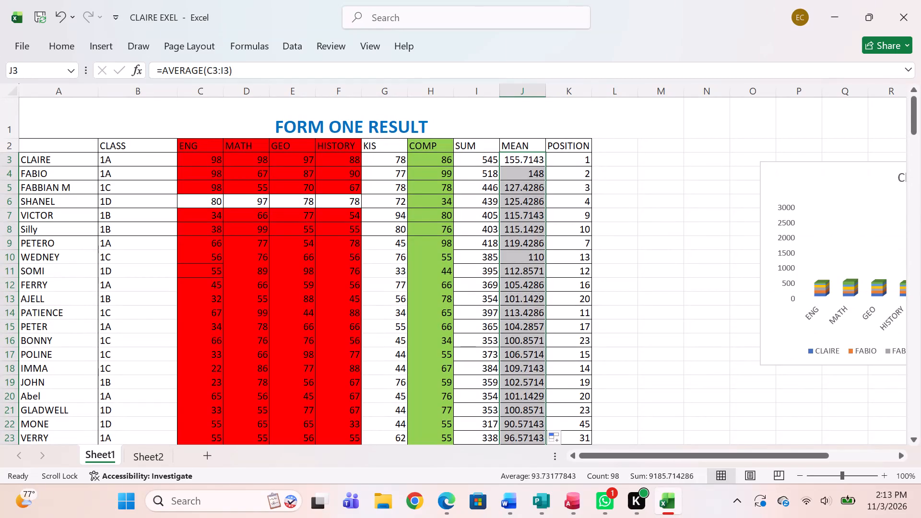
click(580, 160)
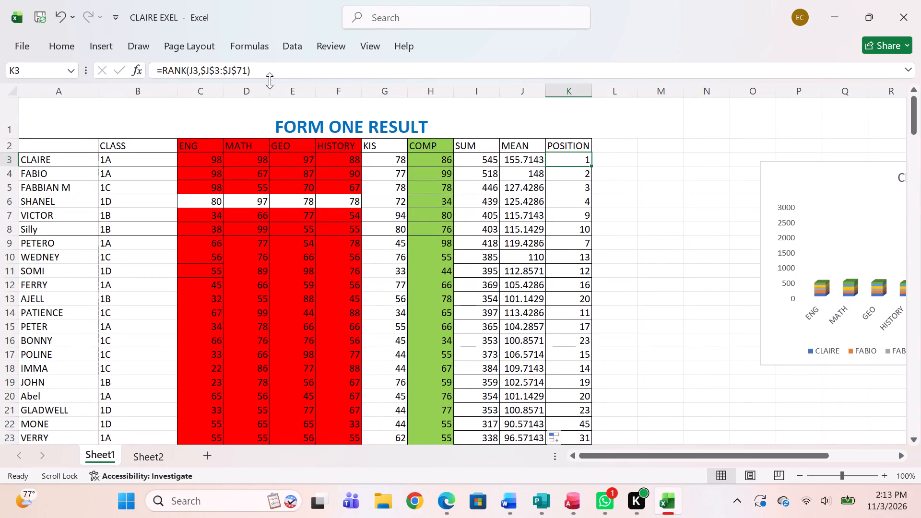
Extend the RANK formula's reference range in POSITION cell K3 to $J$3:$J$100.
click(246, 71)
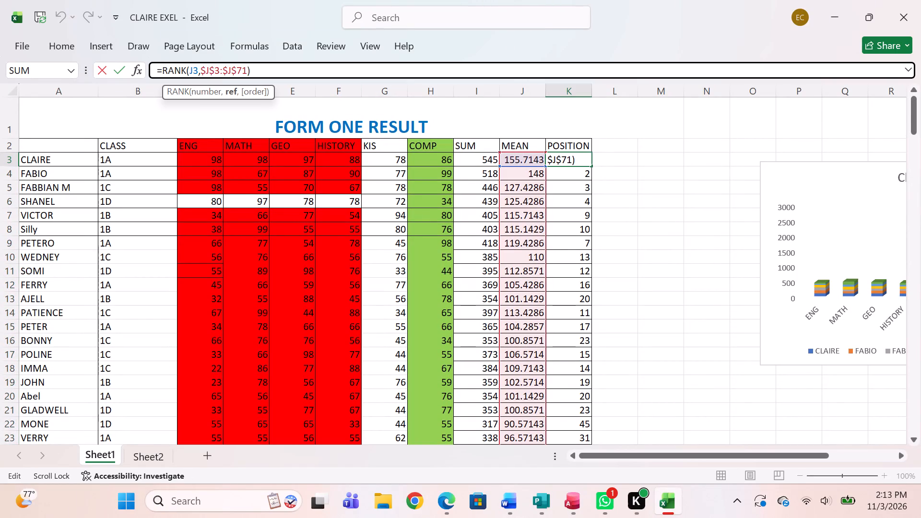
key(BackSpace)
key(BackSpace)
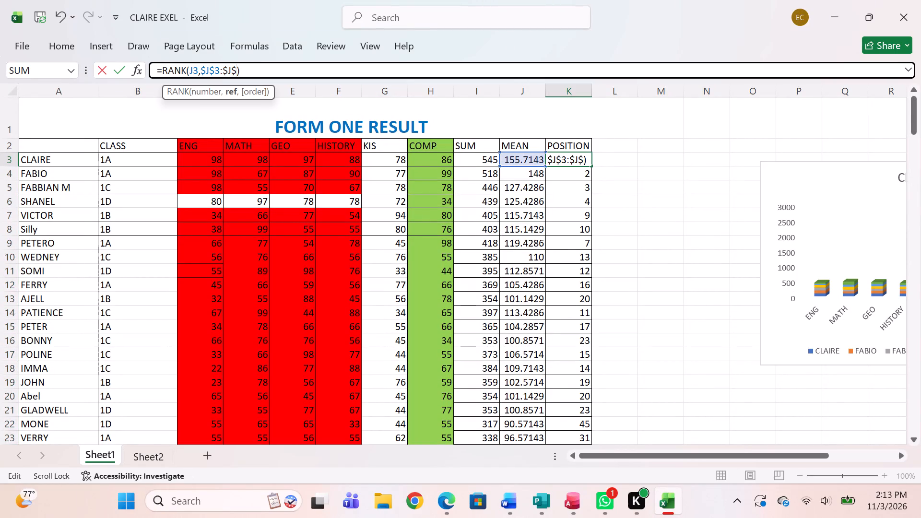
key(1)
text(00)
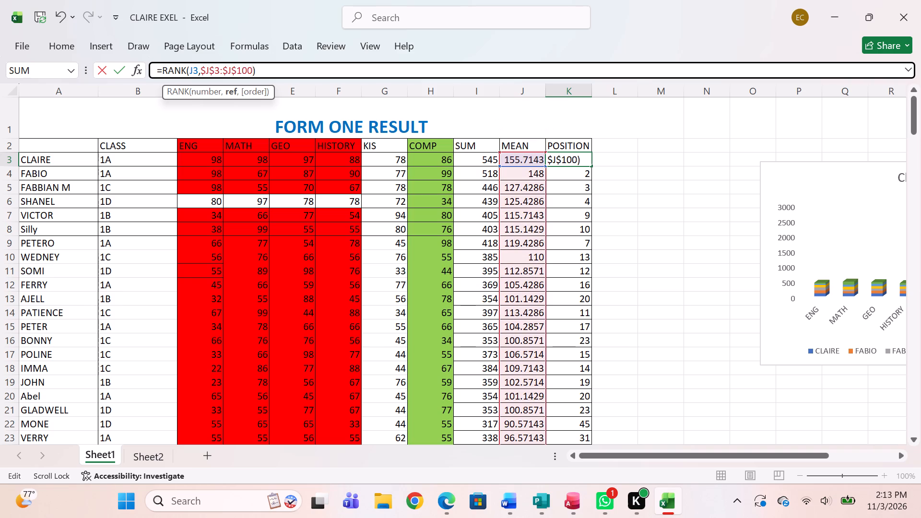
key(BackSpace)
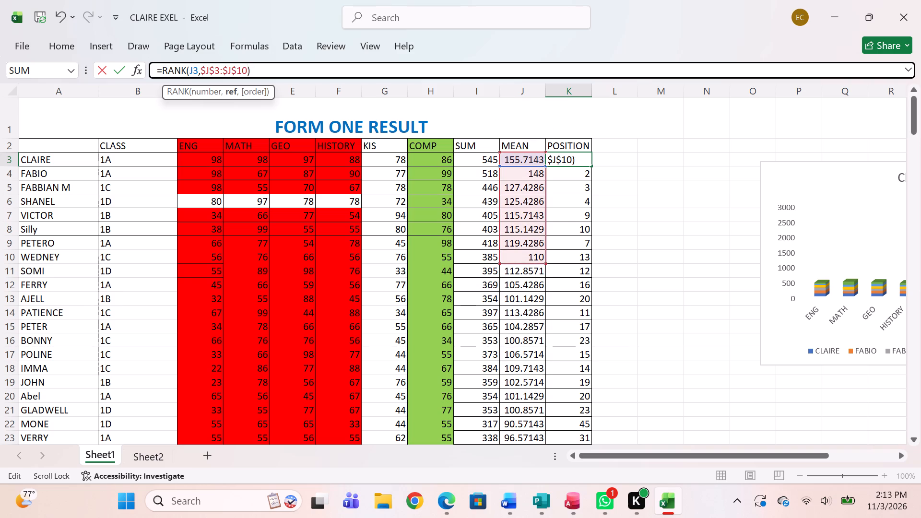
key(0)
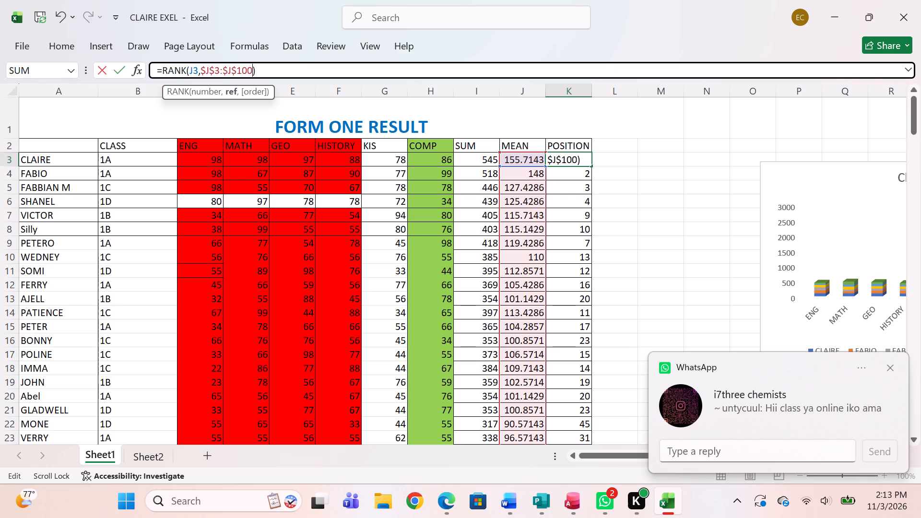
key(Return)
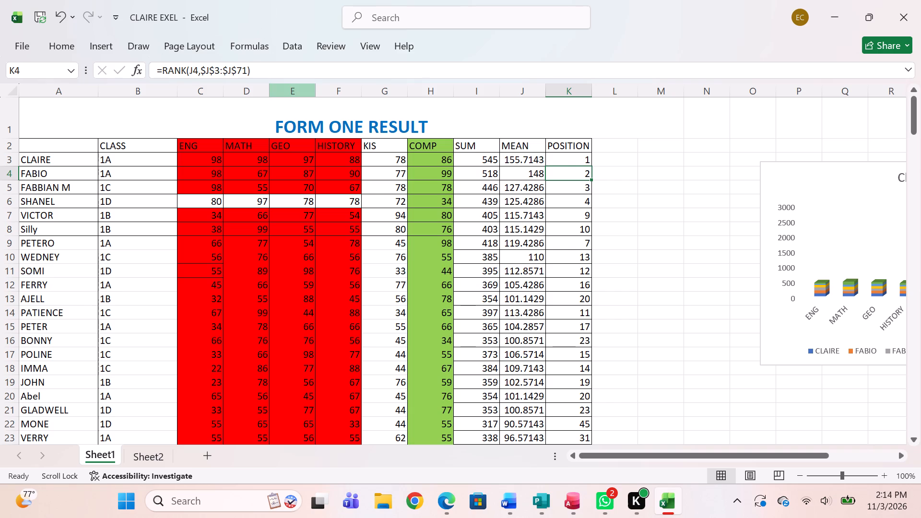
Select the first student's RANK formula in POSITION cell K3 again.
click(565, 157)
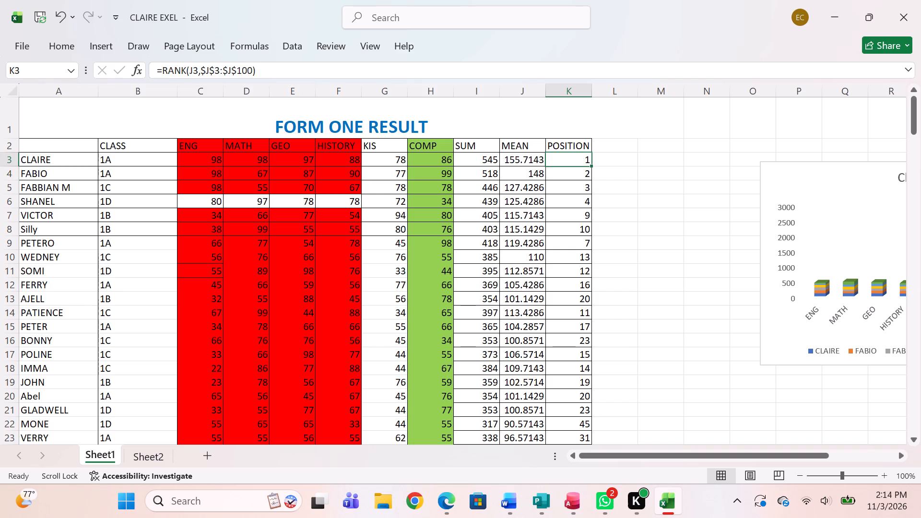
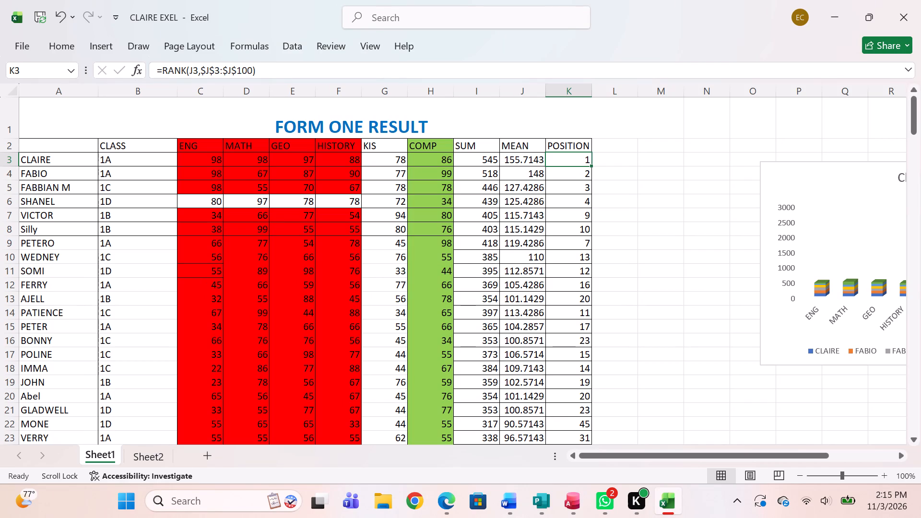
Fill the POSITION column's RANK formula from cell K3 down to K100 so it covers every student's row.
drag(590, 166, 592, 298)
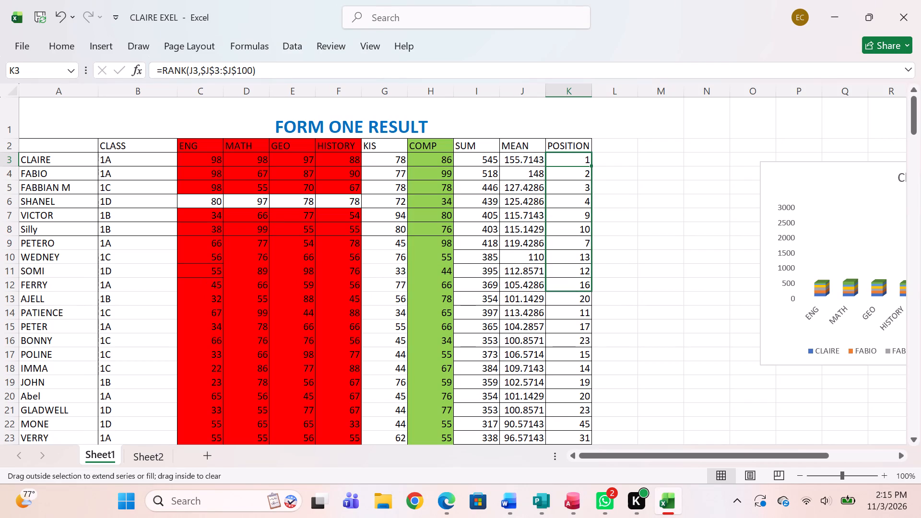
drag(592, 298, 585, 507)
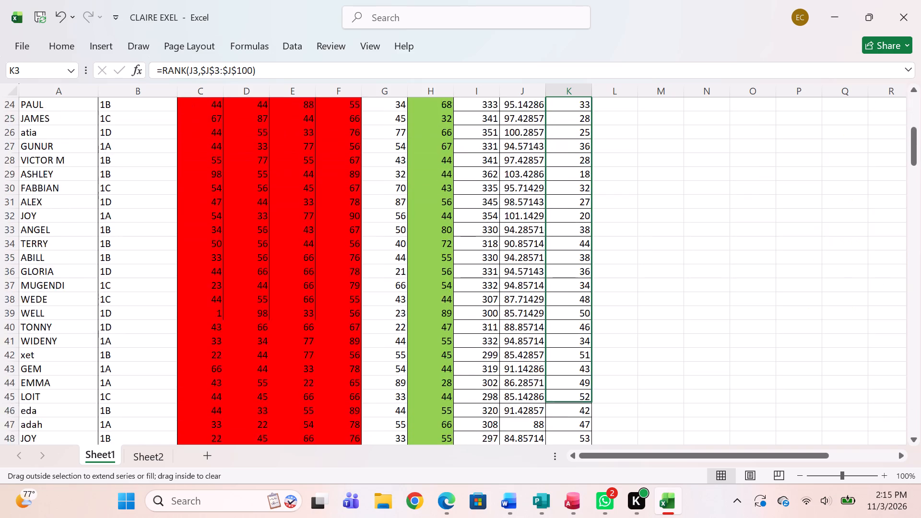
drag(585, 507, 573, 350)
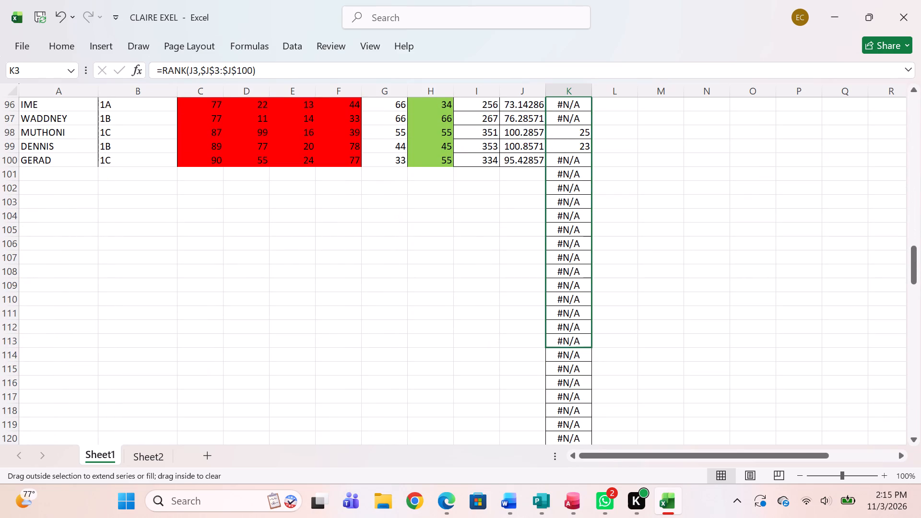
drag(573, 350, 582, 261)
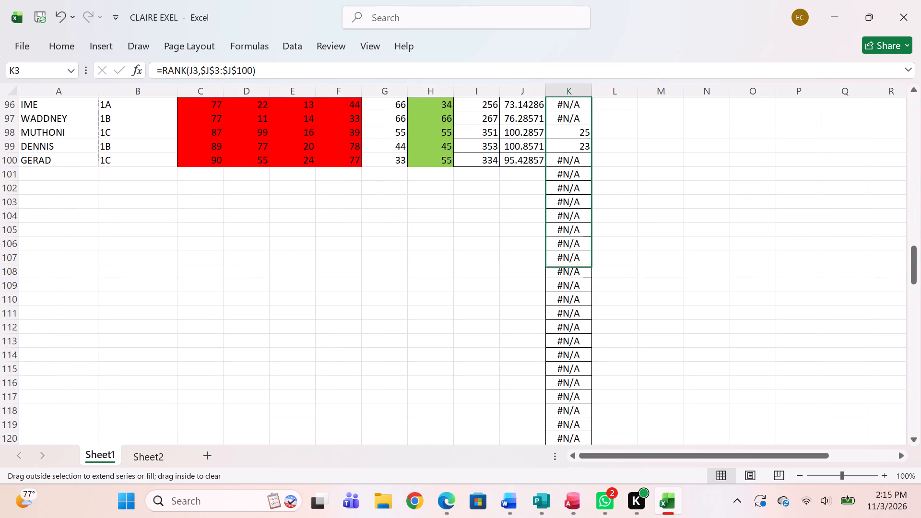
drag(582, 261, 594, 172)
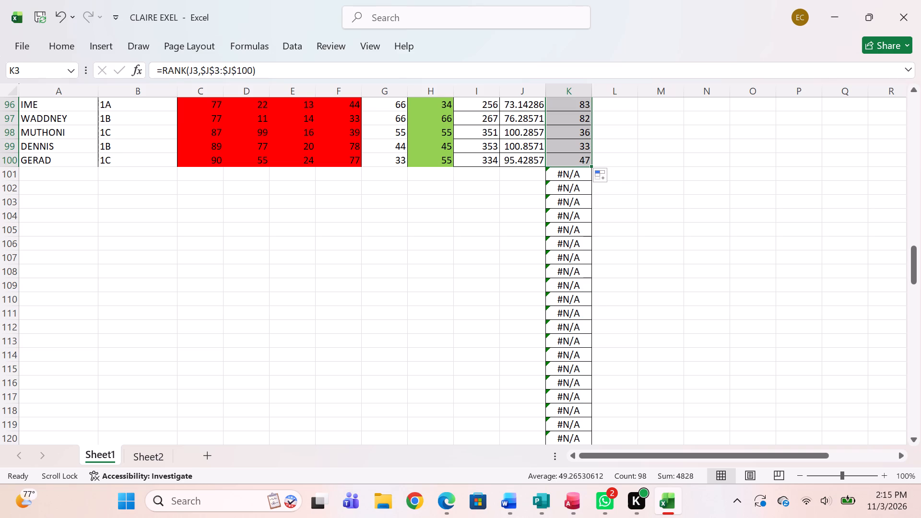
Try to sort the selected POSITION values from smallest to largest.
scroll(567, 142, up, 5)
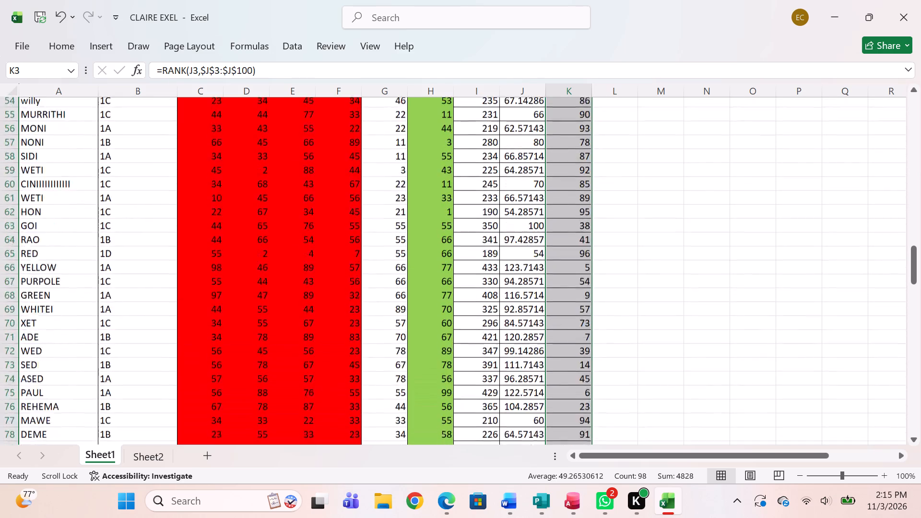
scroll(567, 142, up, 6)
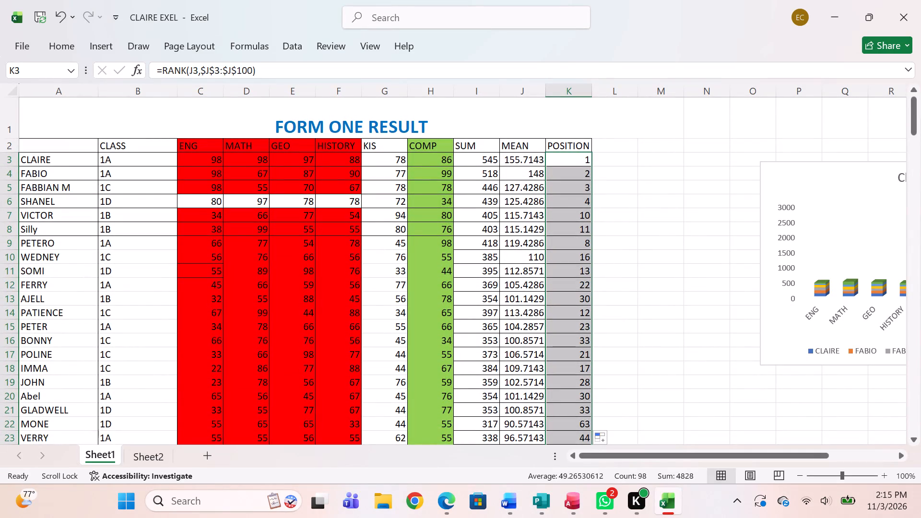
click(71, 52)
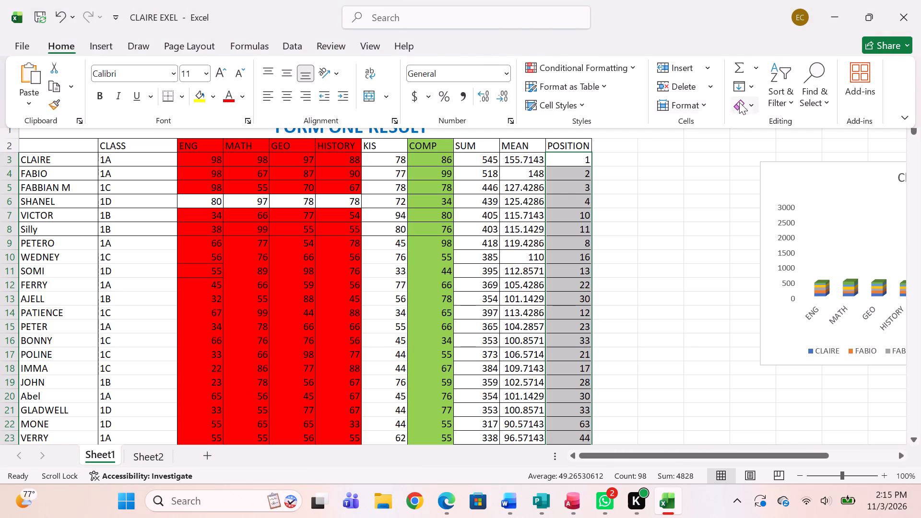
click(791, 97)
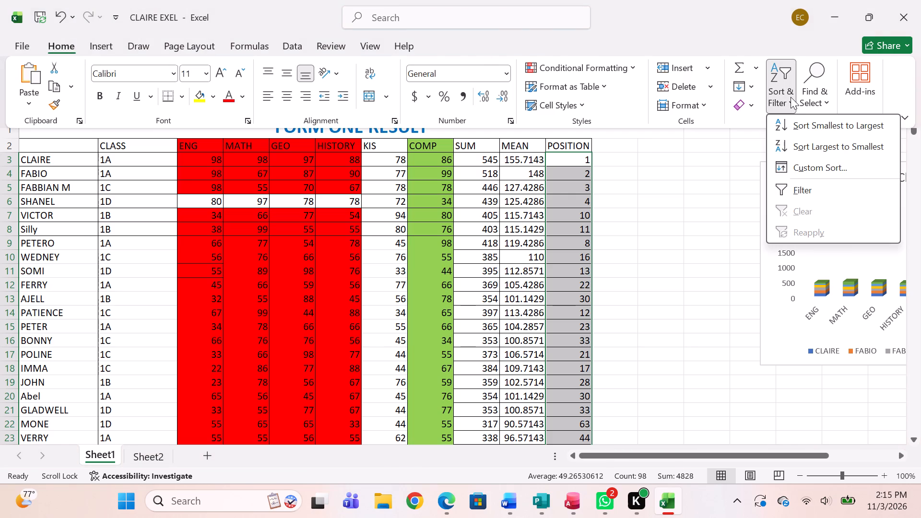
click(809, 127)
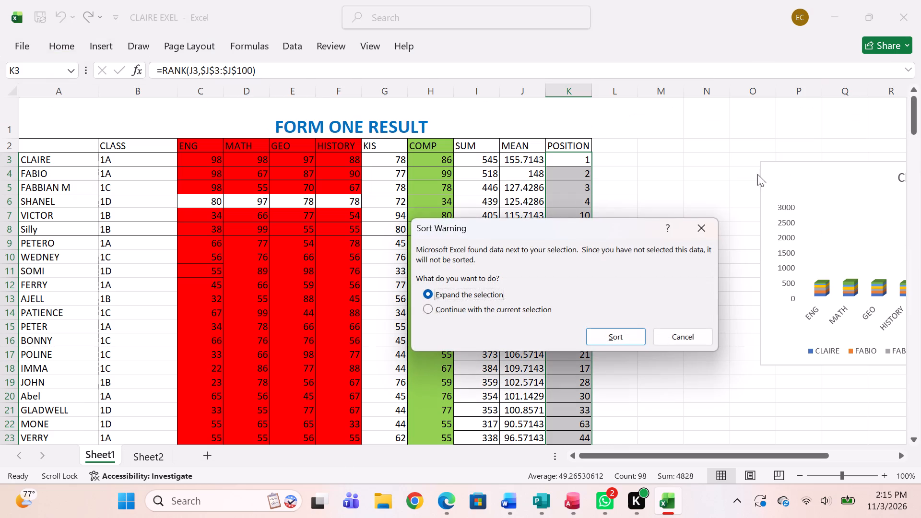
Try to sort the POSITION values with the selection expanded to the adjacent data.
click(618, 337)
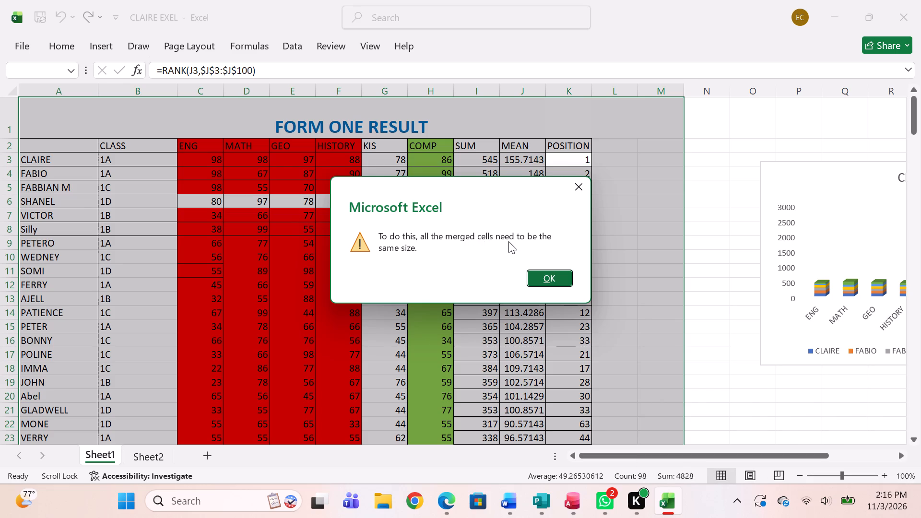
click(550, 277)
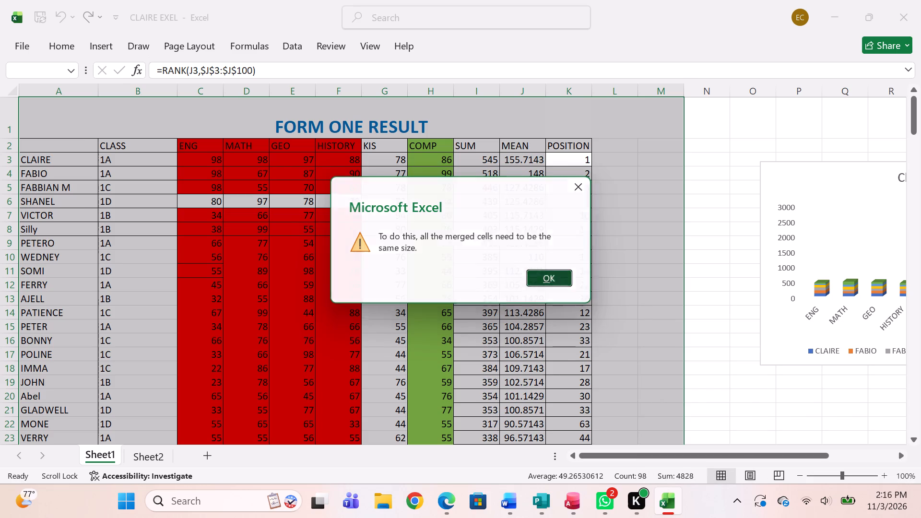
Examine the POSITION column from the first student's row to beyond row 100, and return to the first student's row.
scroll(610, 310, down, 6)
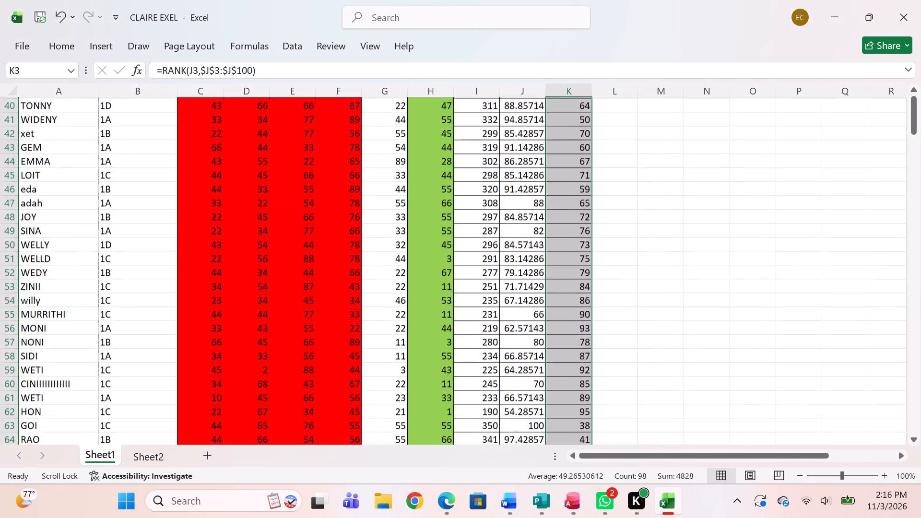
scroll(610, 310, down, 5)
scroll(610, 310, up, 4)
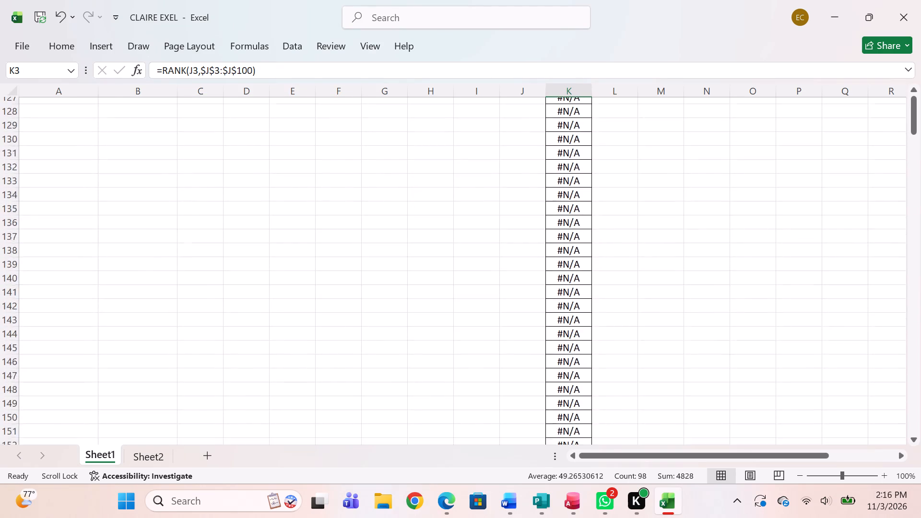
scroll(610, 310, up, 4)
scroll(632, 359, up, 2)
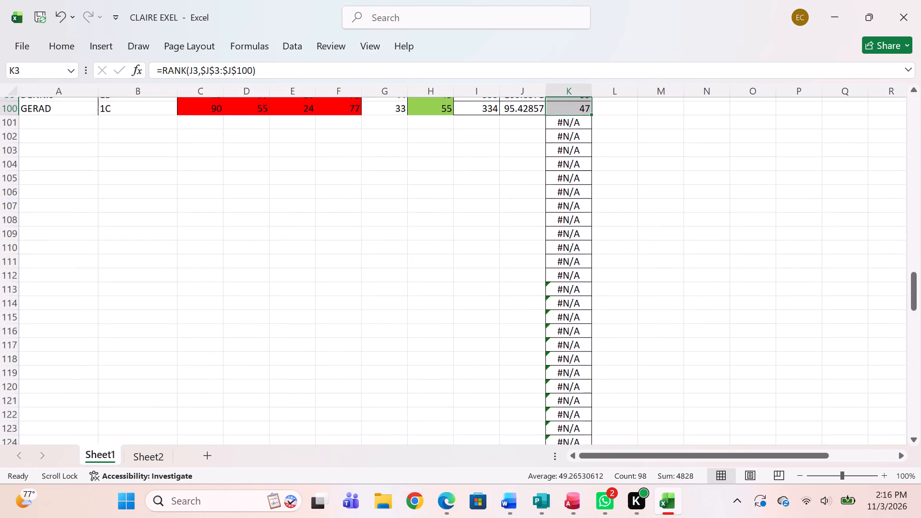
scroll(632, 359, up, 2)
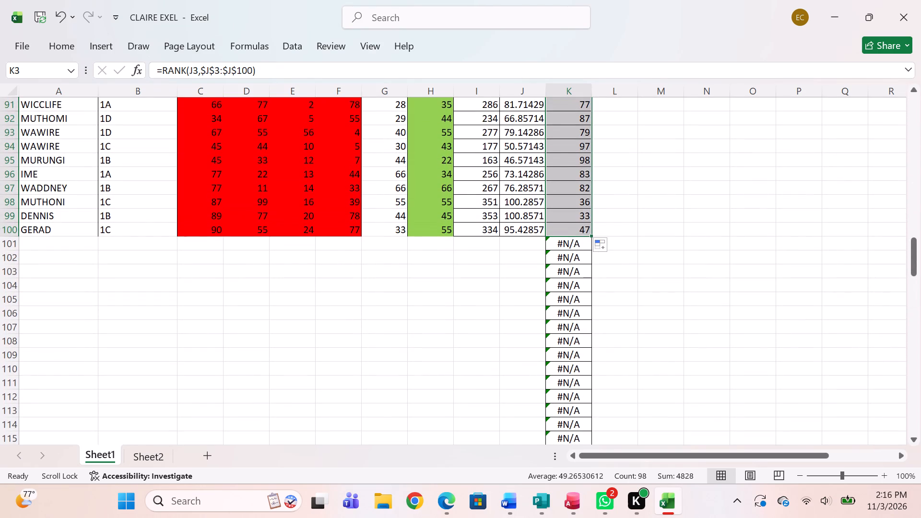
scroll(632, 359, up, 5)
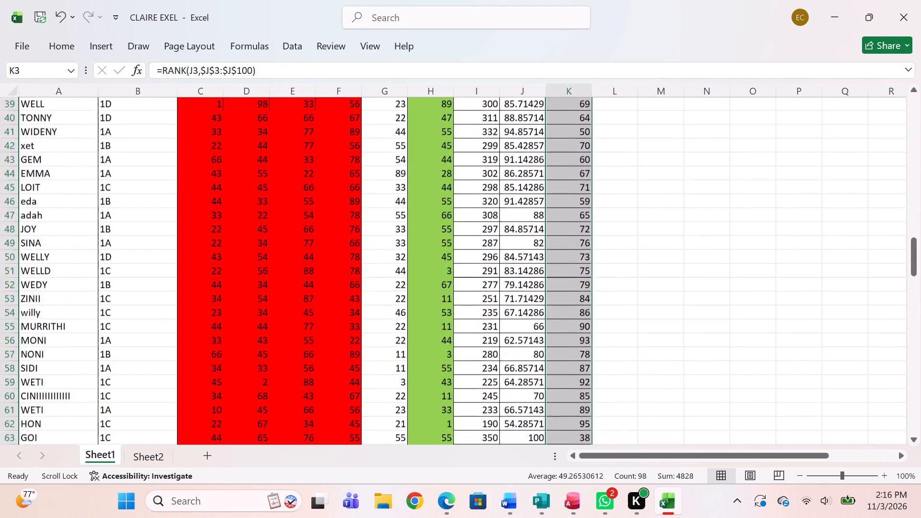
scroll(632, 359, up, 5)
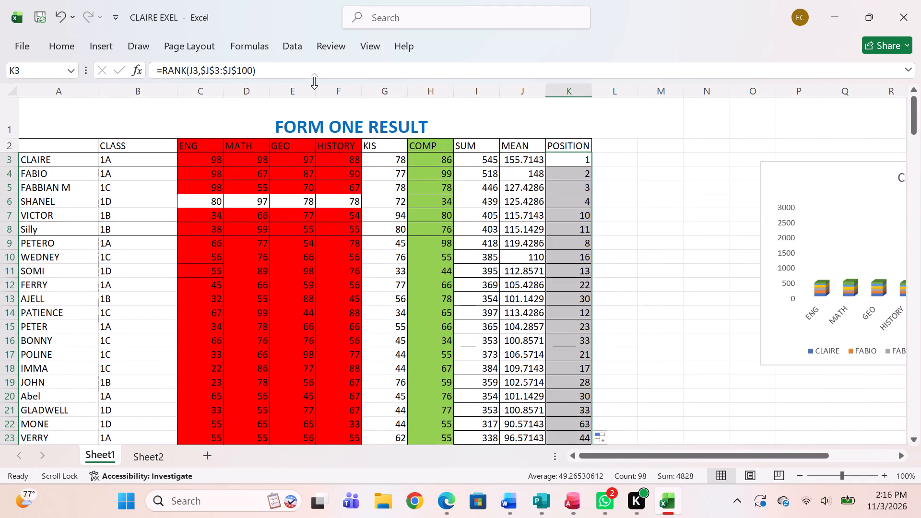
Bring up the sorting options for the selected POSITION values again.
click(73, 40)
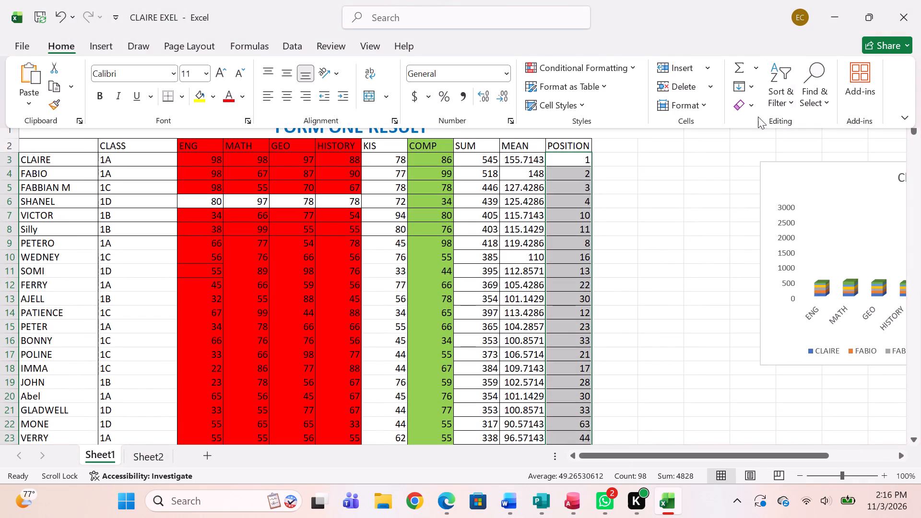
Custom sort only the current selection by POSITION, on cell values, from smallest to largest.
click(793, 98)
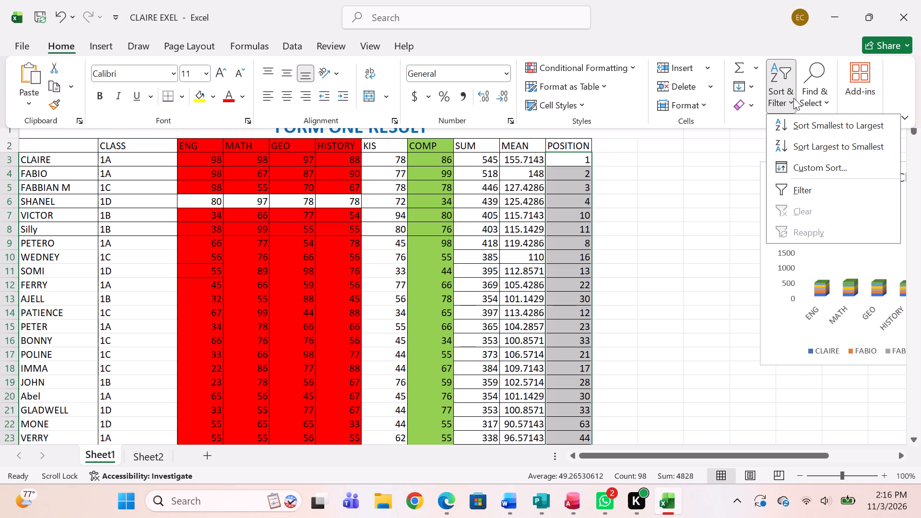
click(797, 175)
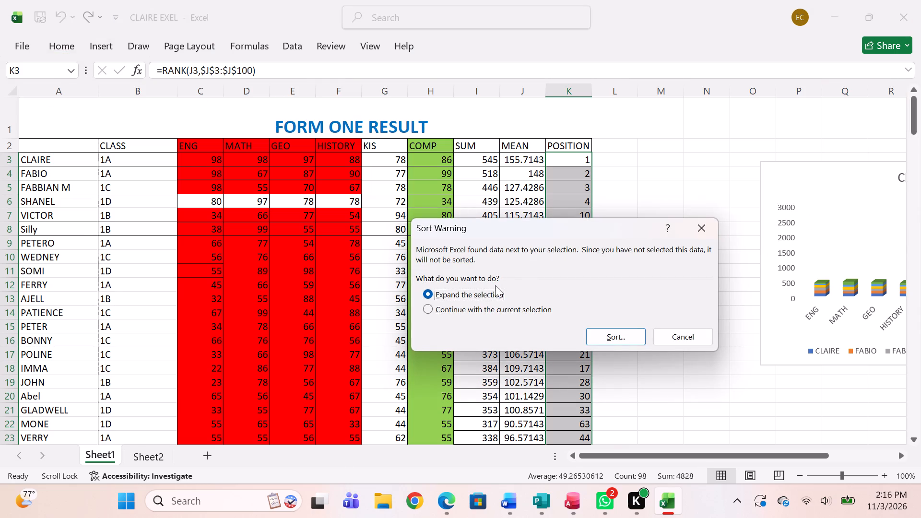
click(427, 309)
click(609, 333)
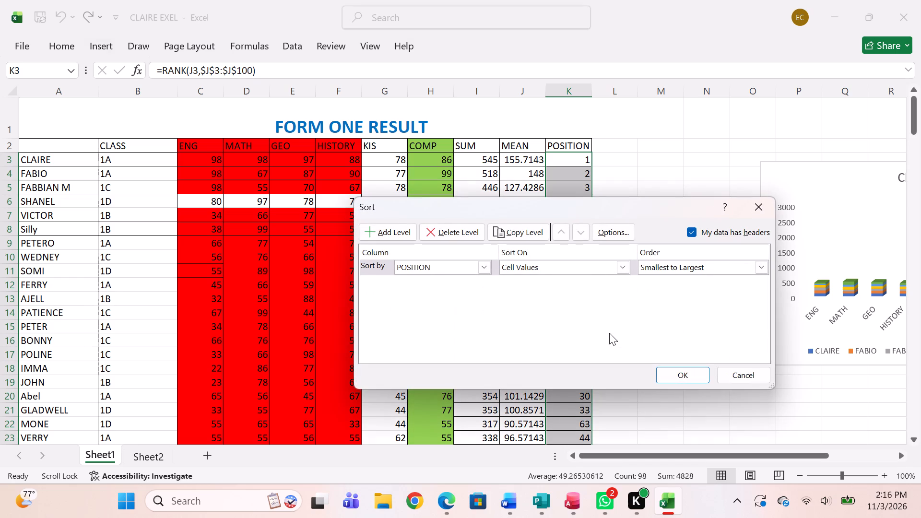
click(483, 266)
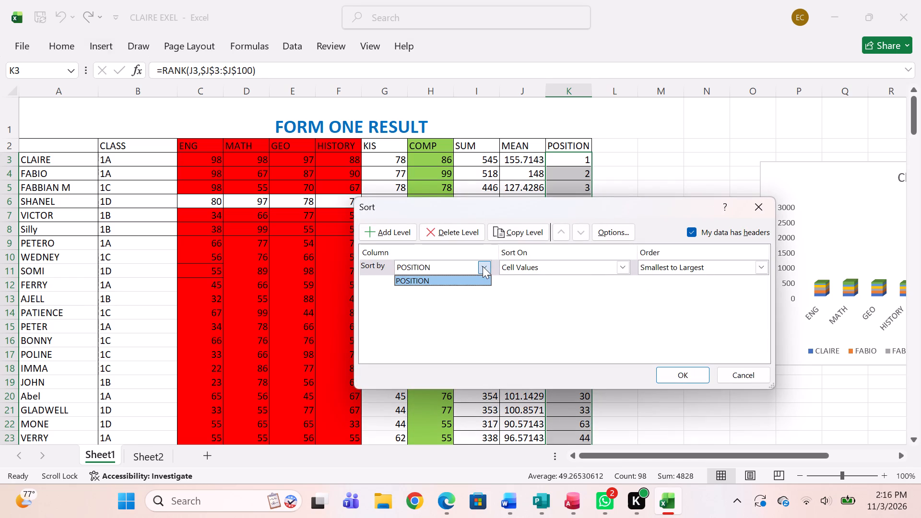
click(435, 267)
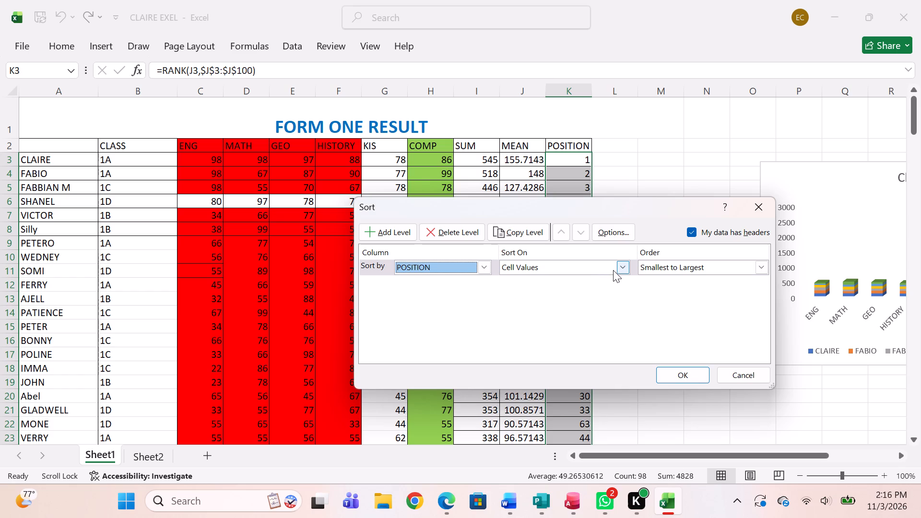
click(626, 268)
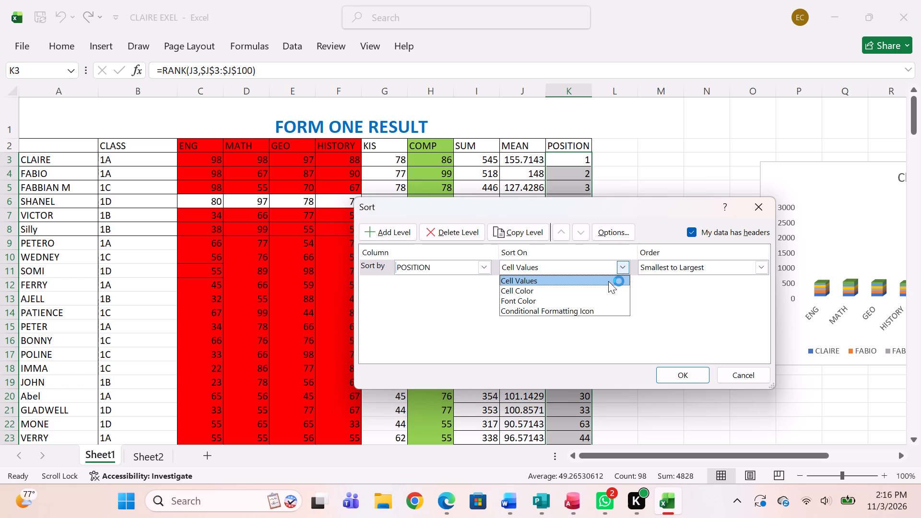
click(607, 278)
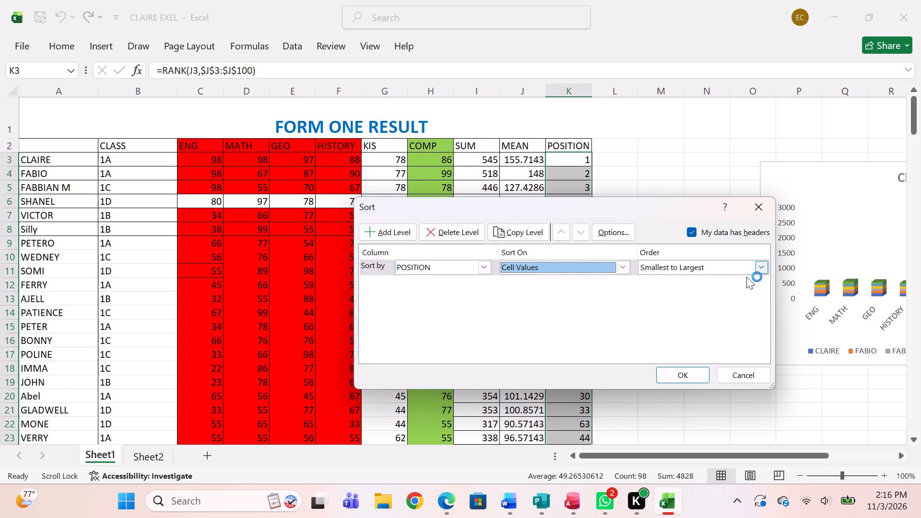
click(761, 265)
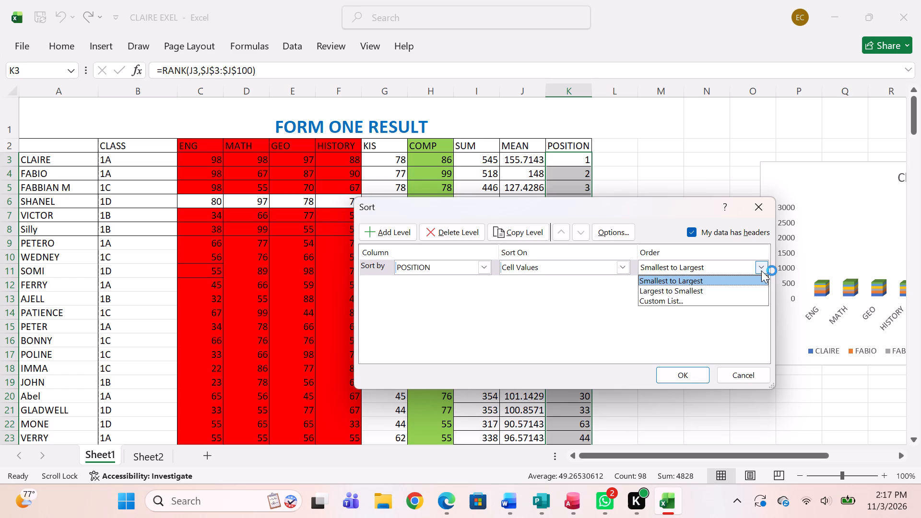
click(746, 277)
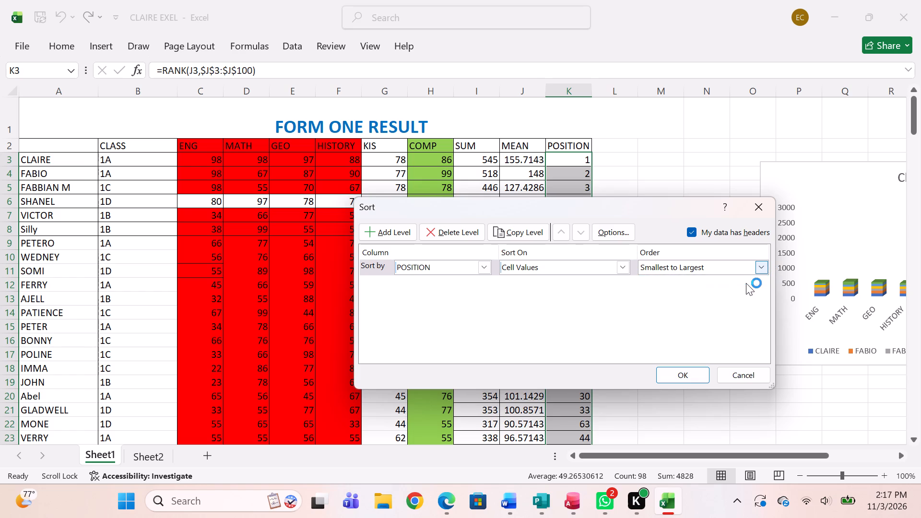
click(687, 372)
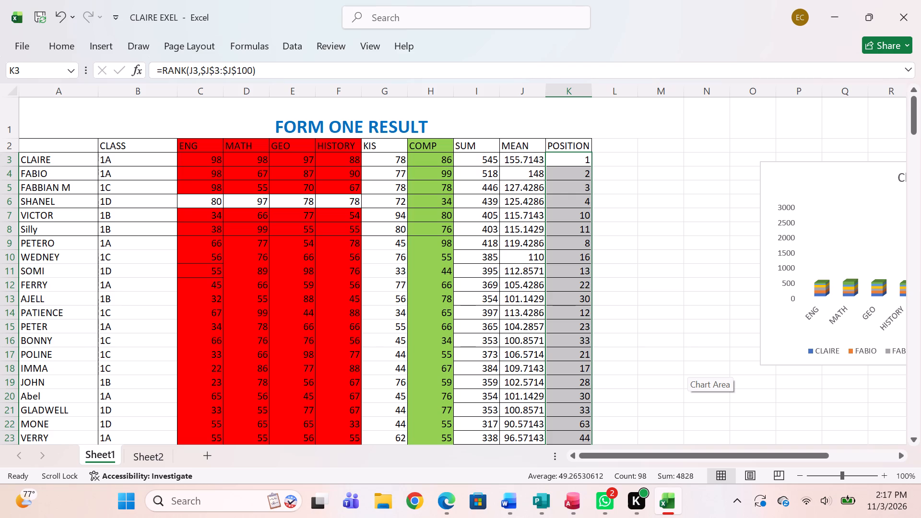
Custom sort only the current POSITION selection again, on cell values, in largest-to-smallest order.
scroll(575, 331, down, 3)
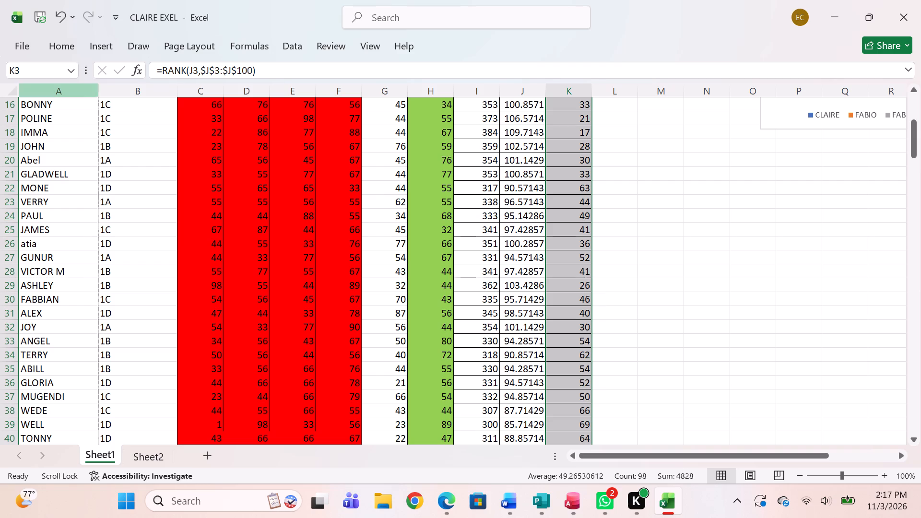
click(51, 53)
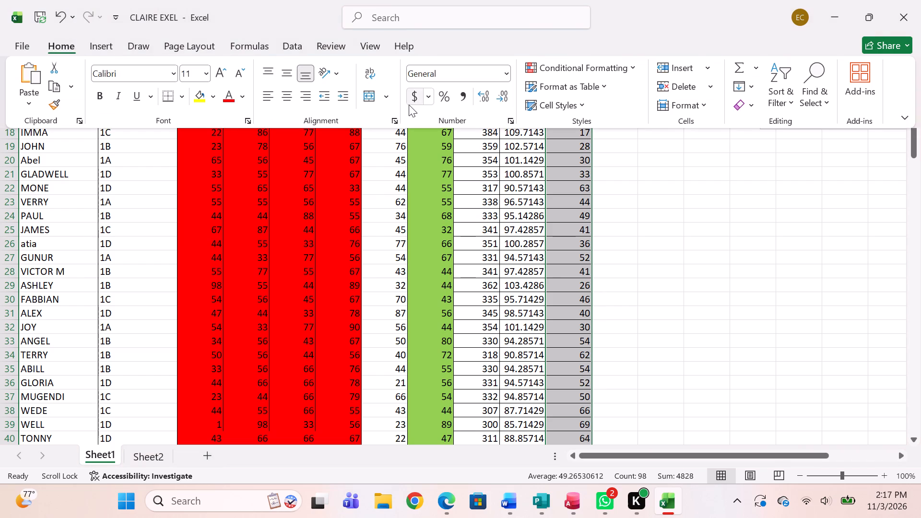
click(787, 102)
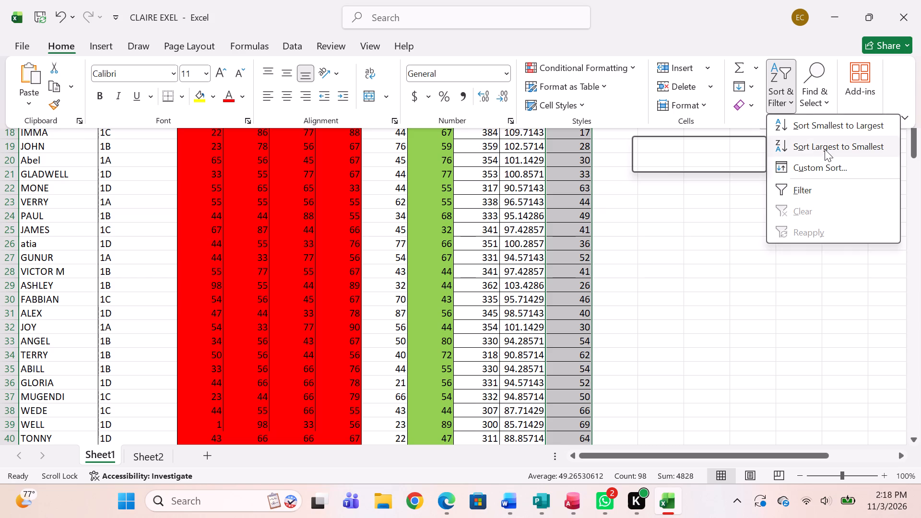
click(818, 167)
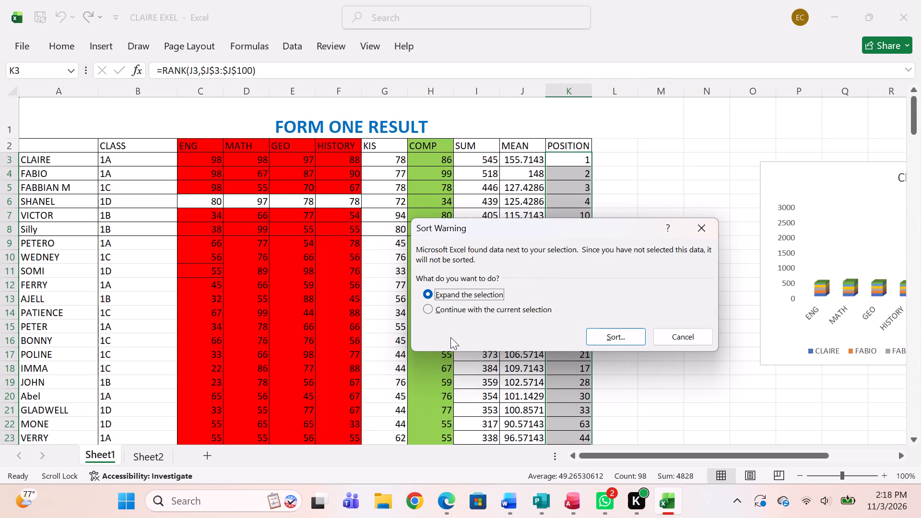
click(431, 308)
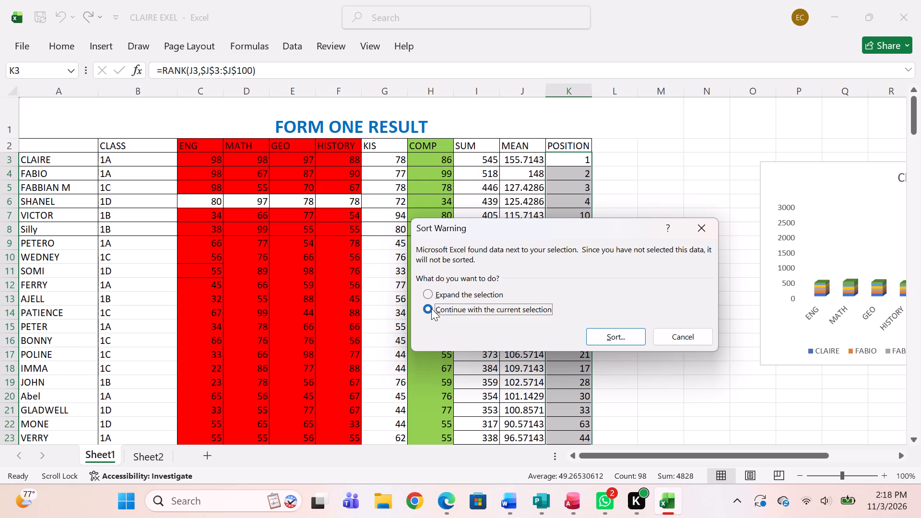
click(610, 339)
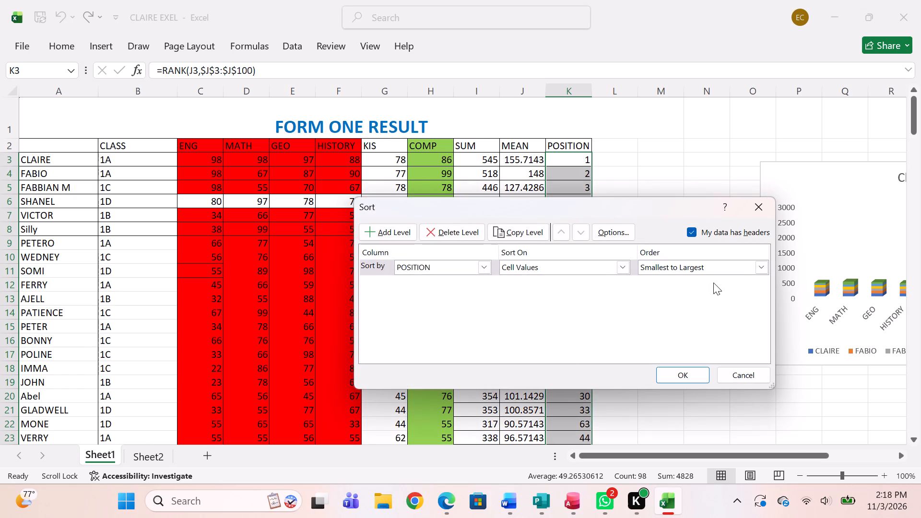
click(768, 266)
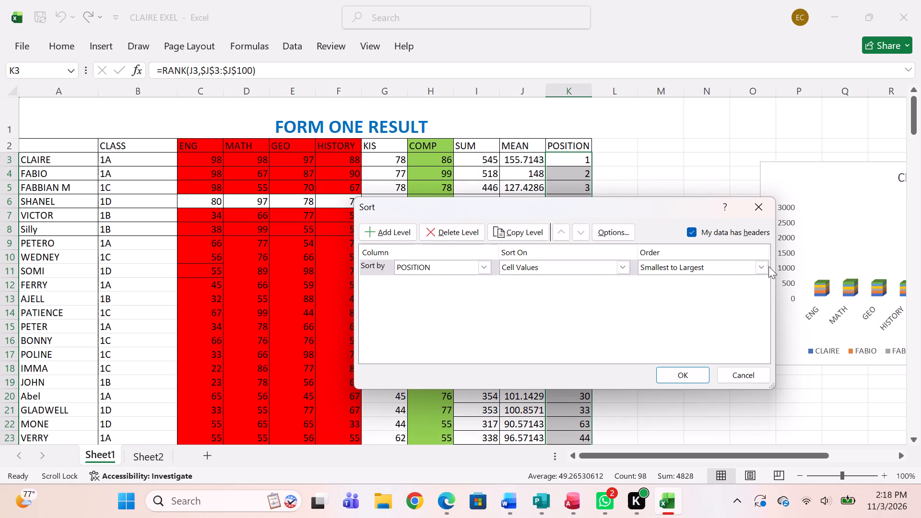
click(762, 266)
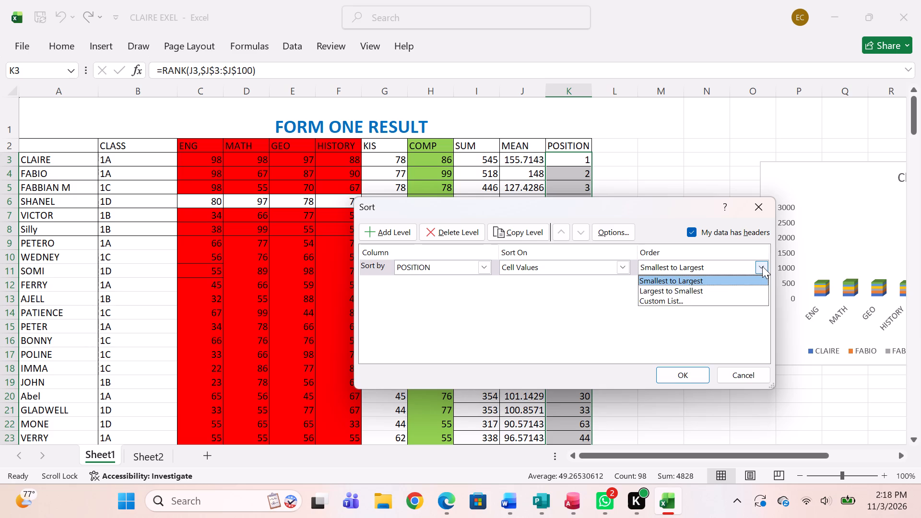
click(727, 294)
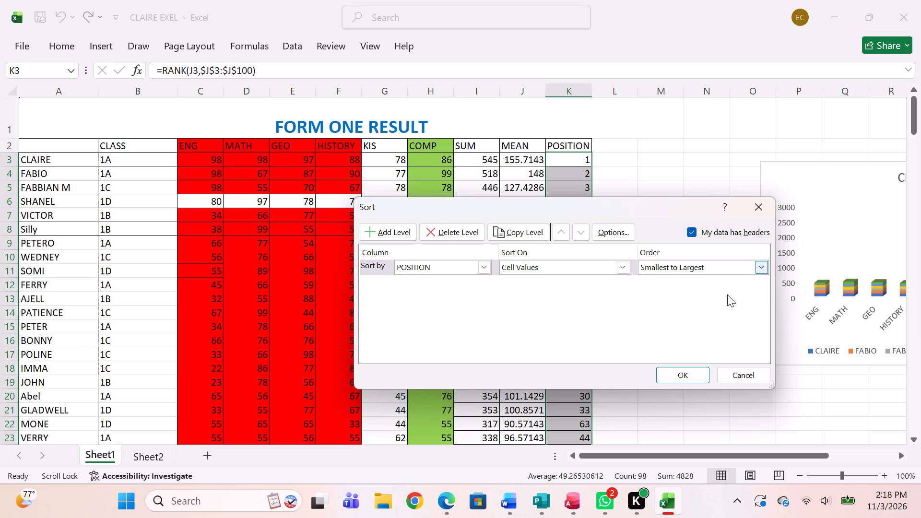
click(698, 369)
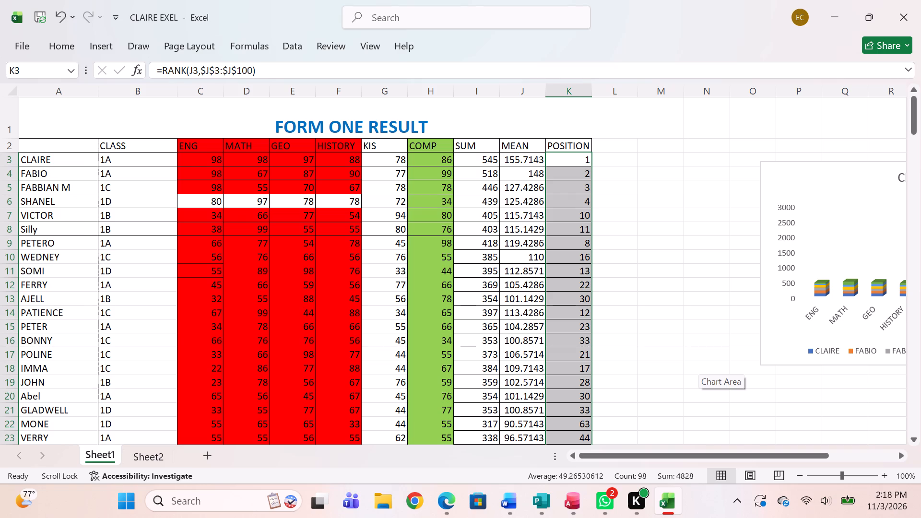
Check the POSITION column down the student list, return to the first rows and save the workbook.
scroll(588, 359, down, 3)
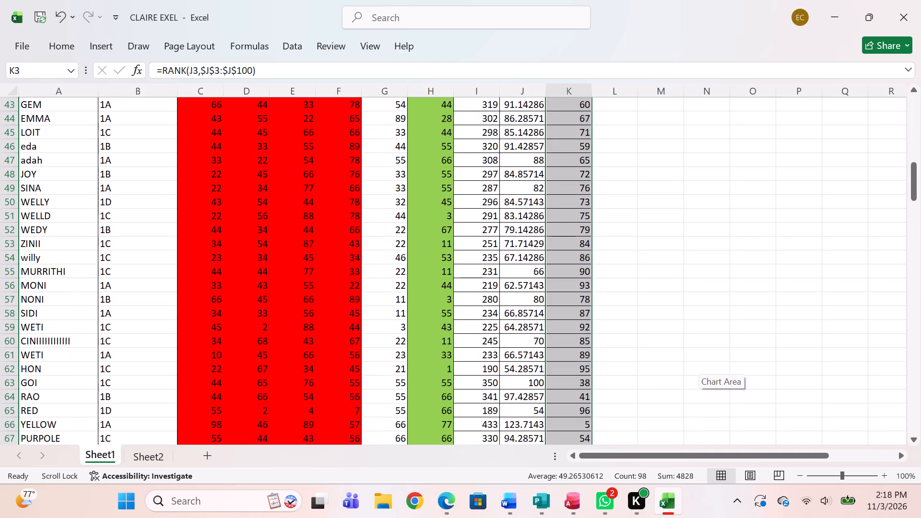
scroll(588, 359, up, 1)
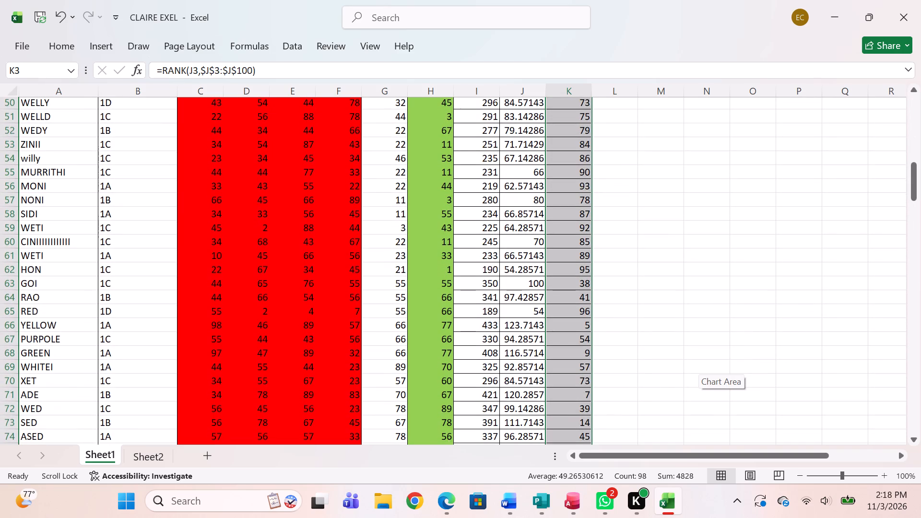
scroll(588, 359, up, 2)
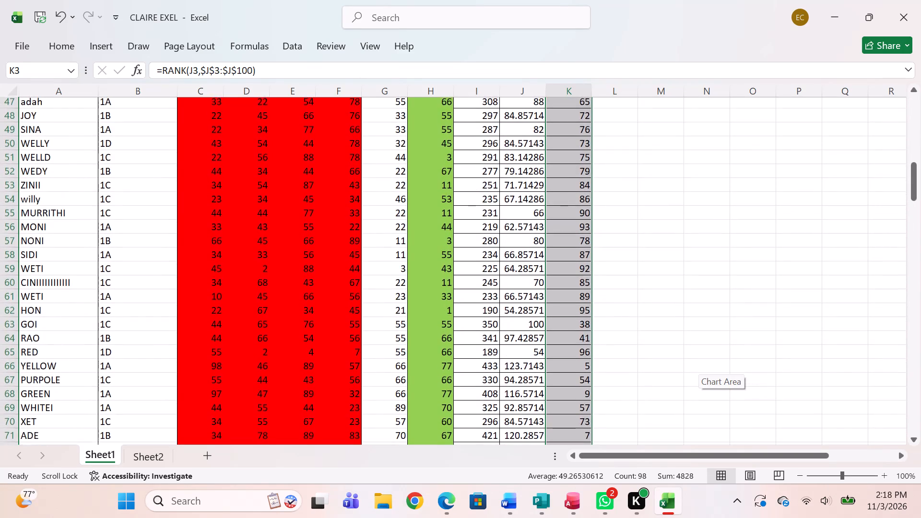
scroll(588, 359, up, 4)
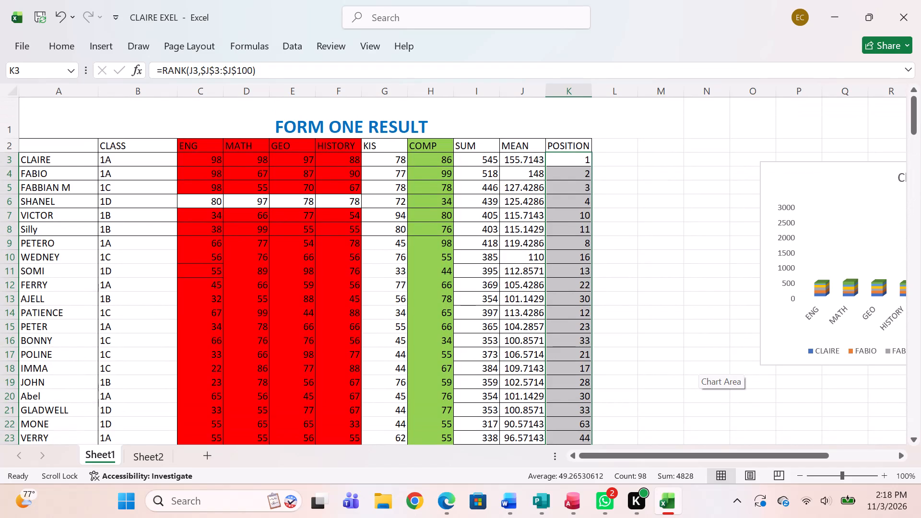
key(ctrl+s)
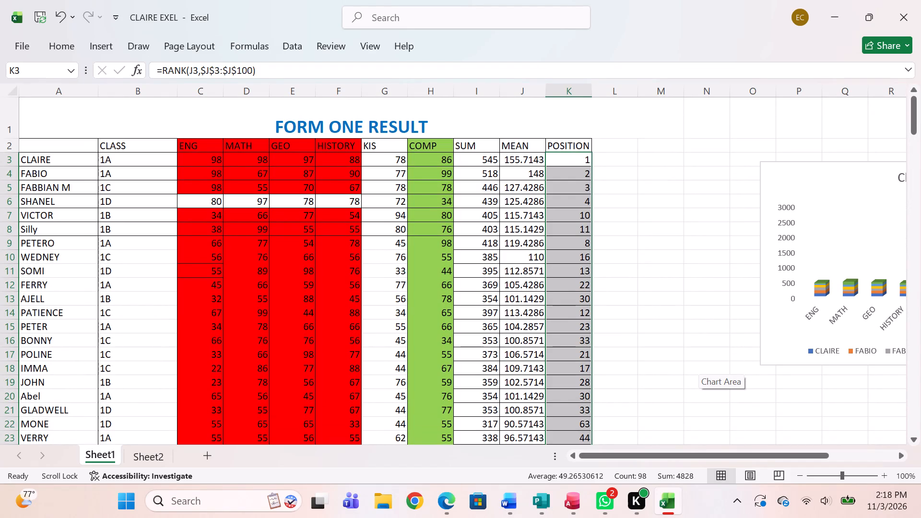
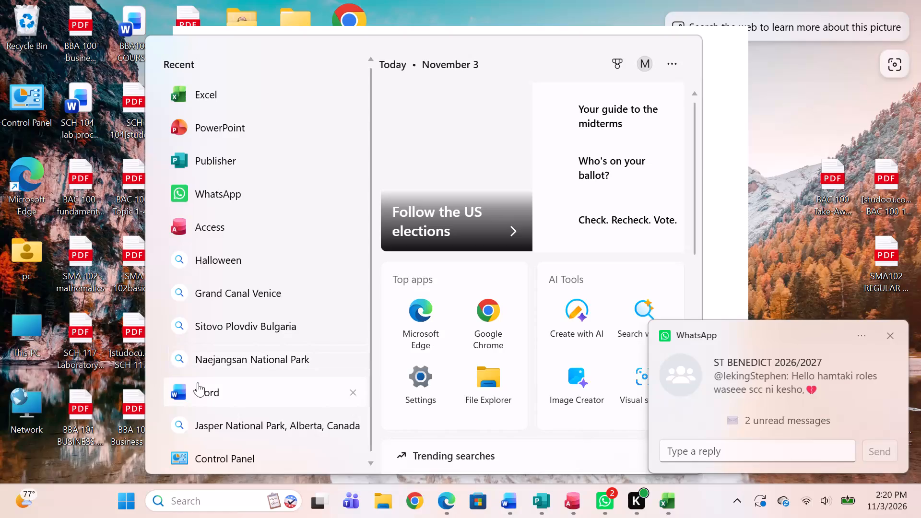
Switch to Word, create a new blank document and maximize its window.
click(198, 382)
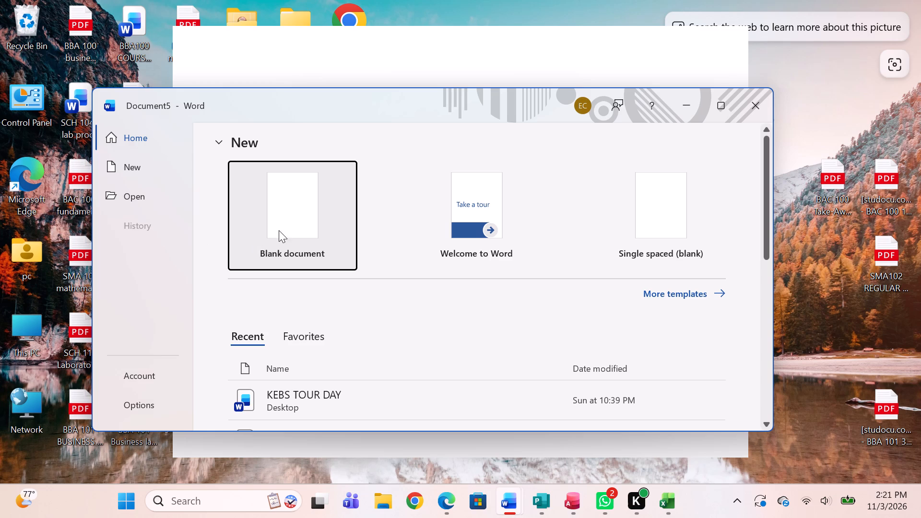
click(291, 227)
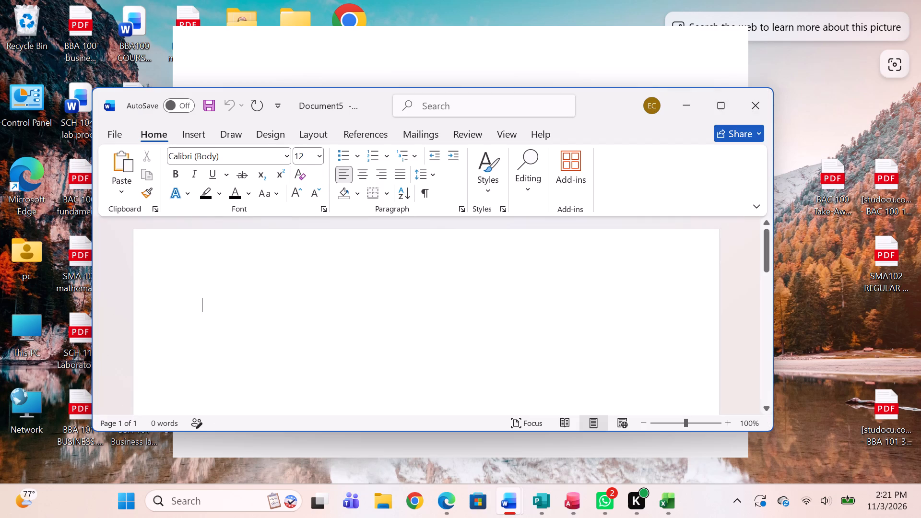
click(291, 227)
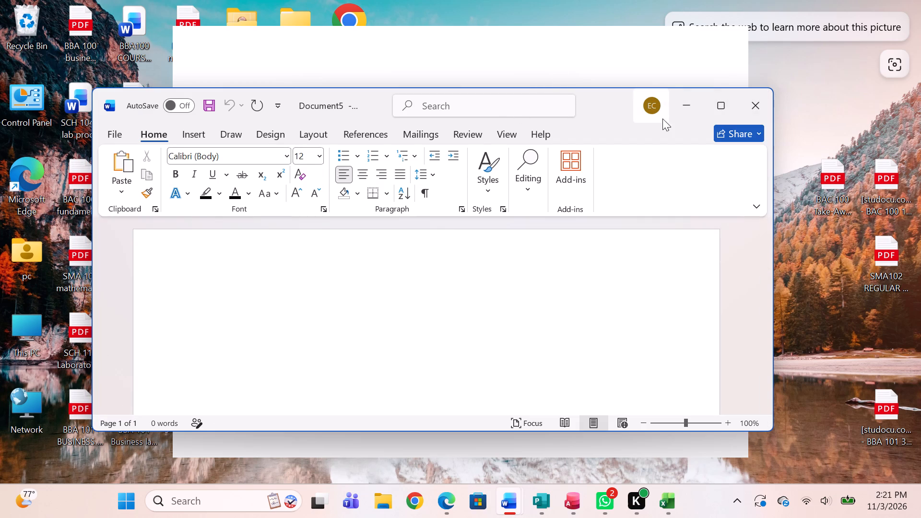
click(712, 112)
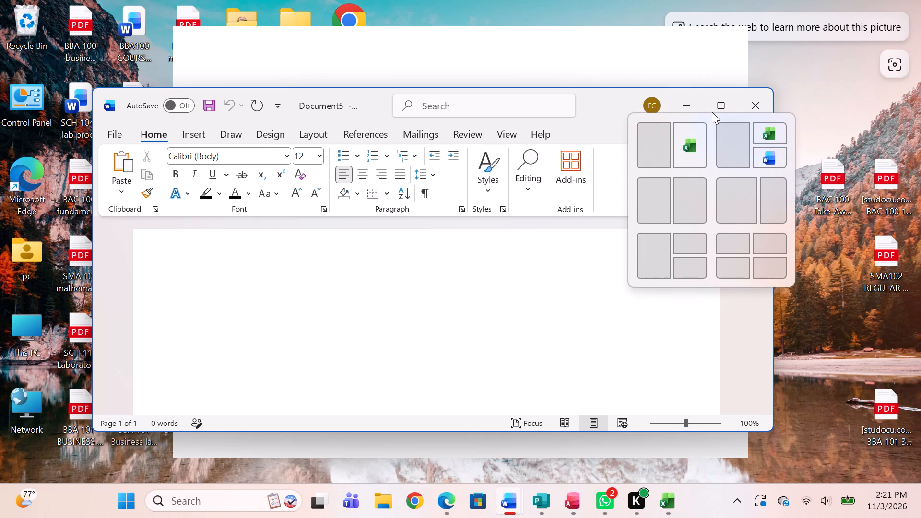
click(720, 110)
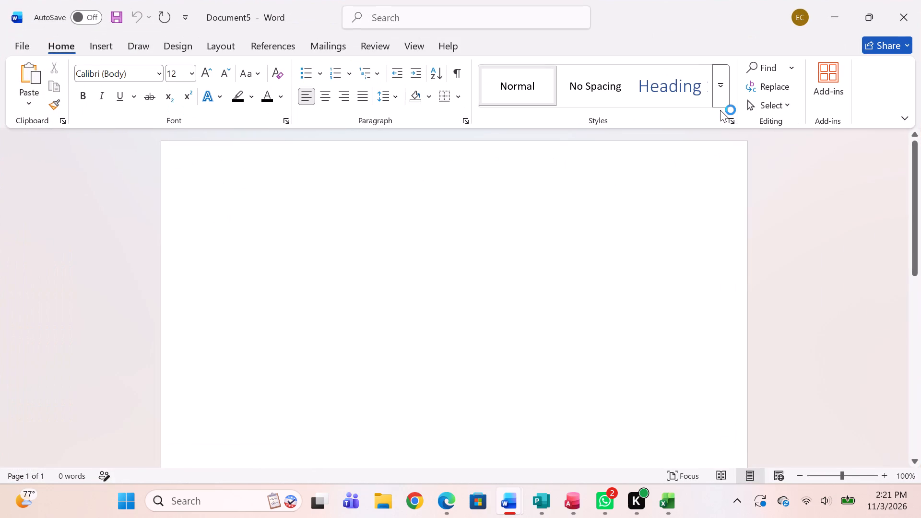
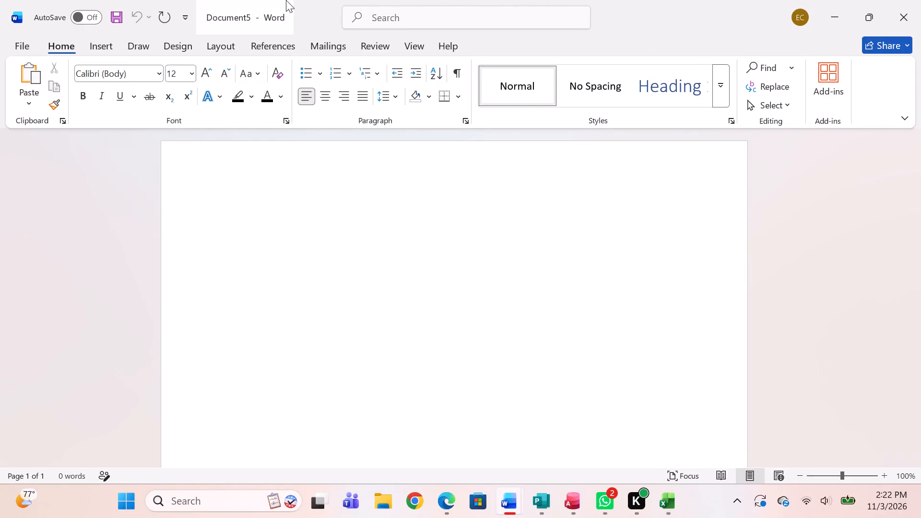
Save the blank document to the Desktop under the name SCH 114 ATOMS AND MOLECULES.
click(22, 38)
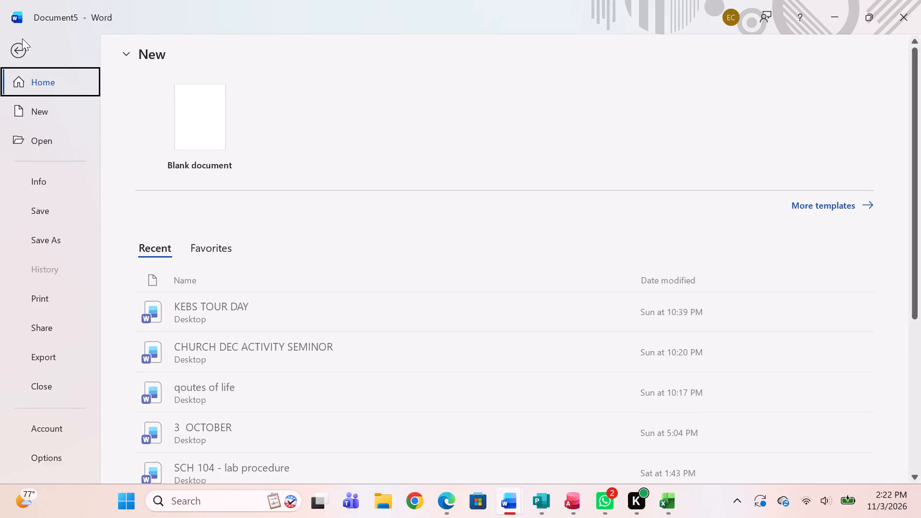
click(44, 238)
click(44, 238)
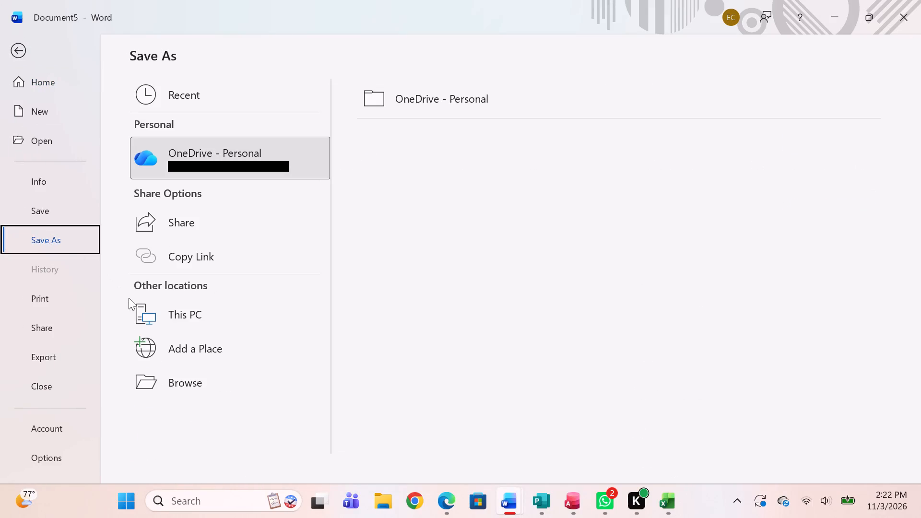
click(147, 311)
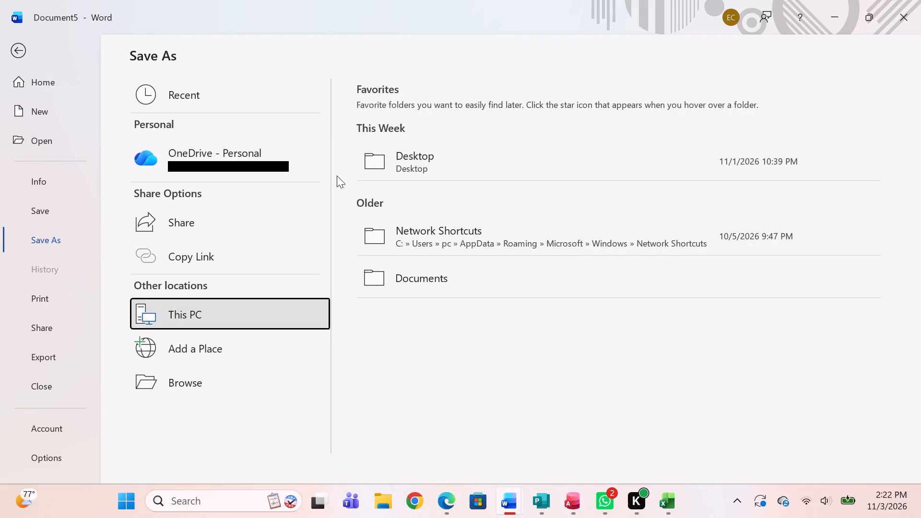
click(404, 153)
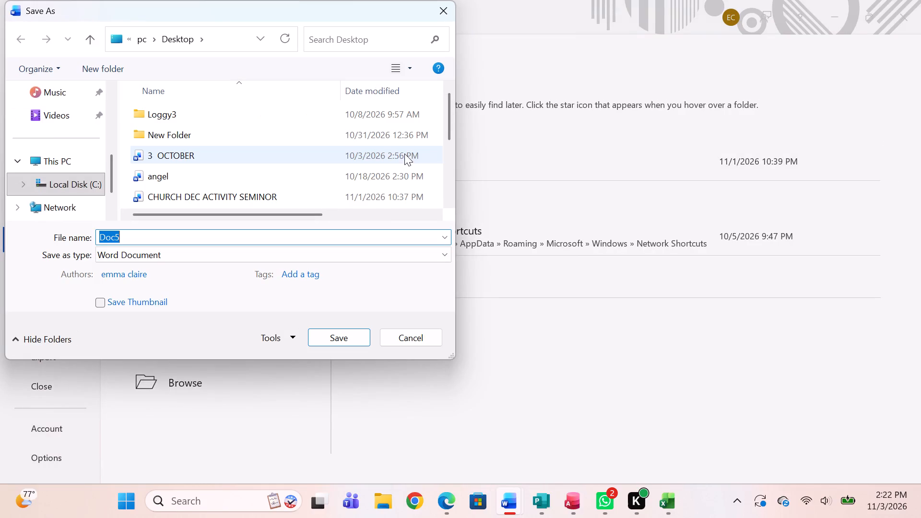
key(BackSpace)
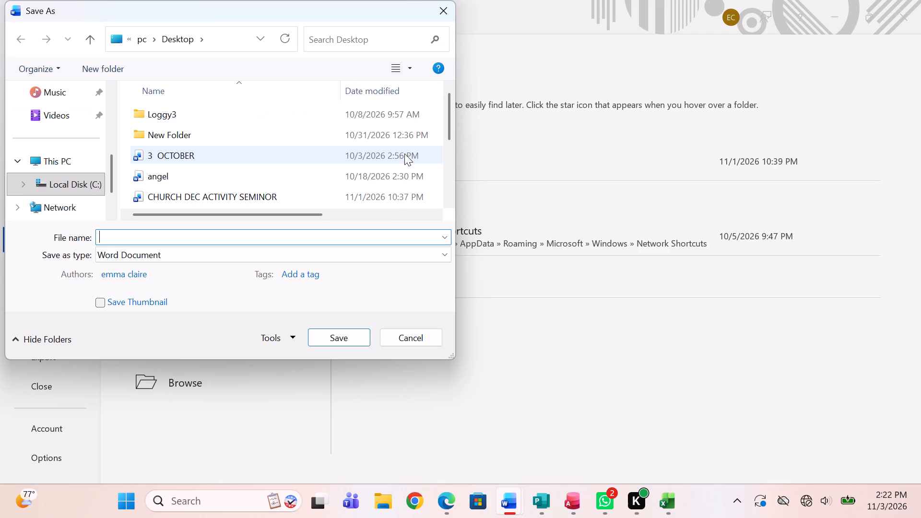
text(SCH)
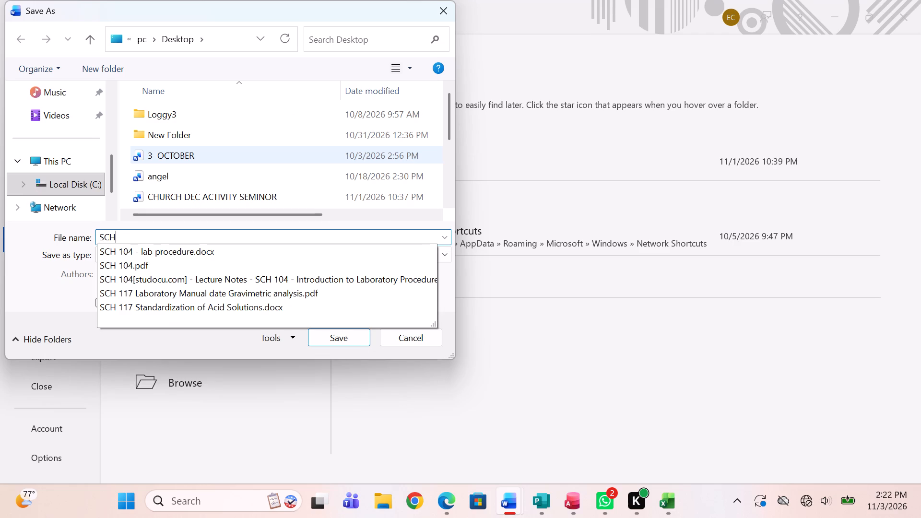
key(space)
text(114)
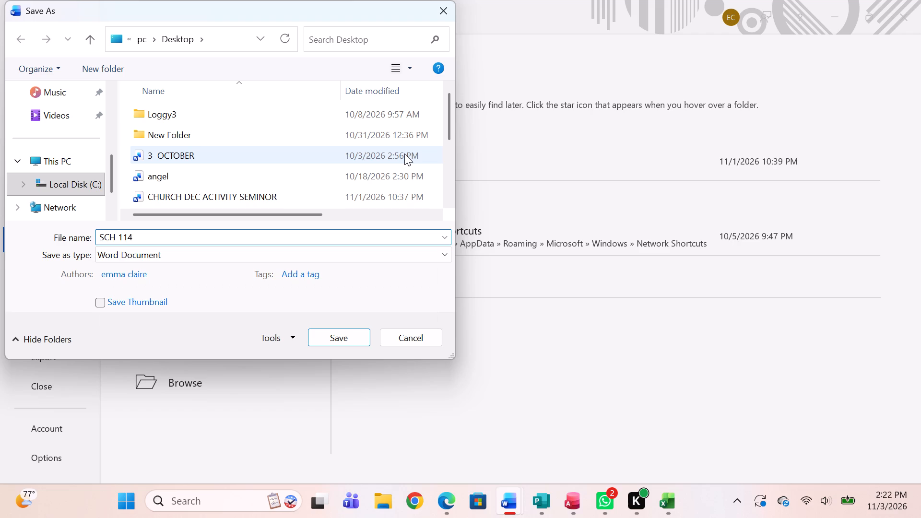
key(space)
key(a)
text(TO)
text(MS AND MOLECU)
text(LES)
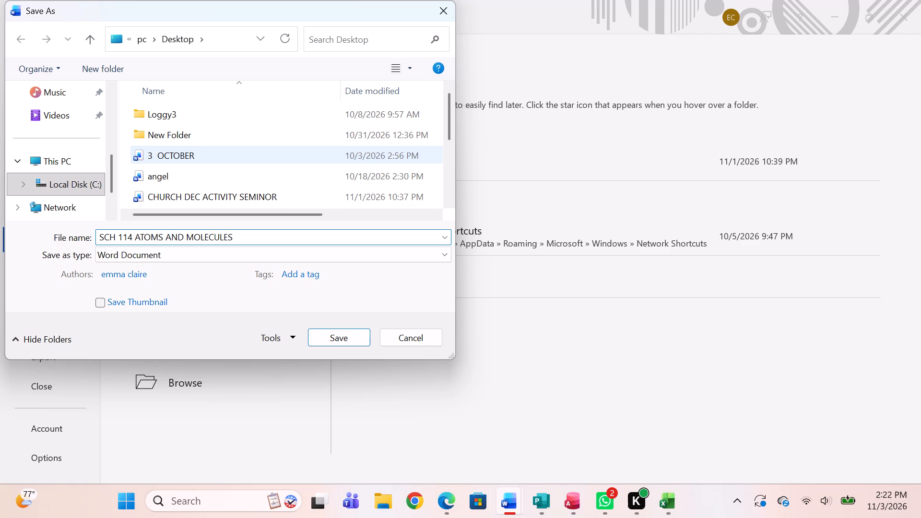
Choose the Desktop folder, save the document there as SCH 114 ATOMS AND MOLECULES, and dismiss the WhatsApp notification.
scroll(43, 168, up, 1)
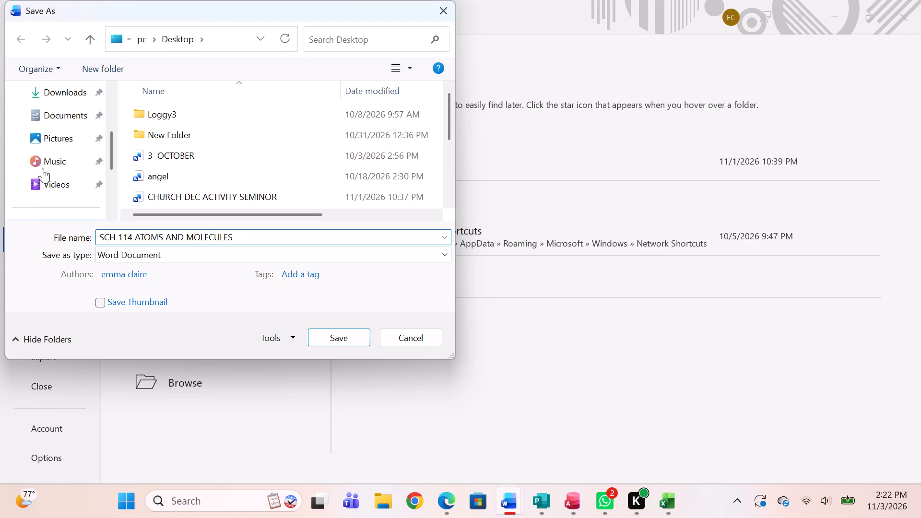
scroll(43, 168, up, 1)
click(46, 184)
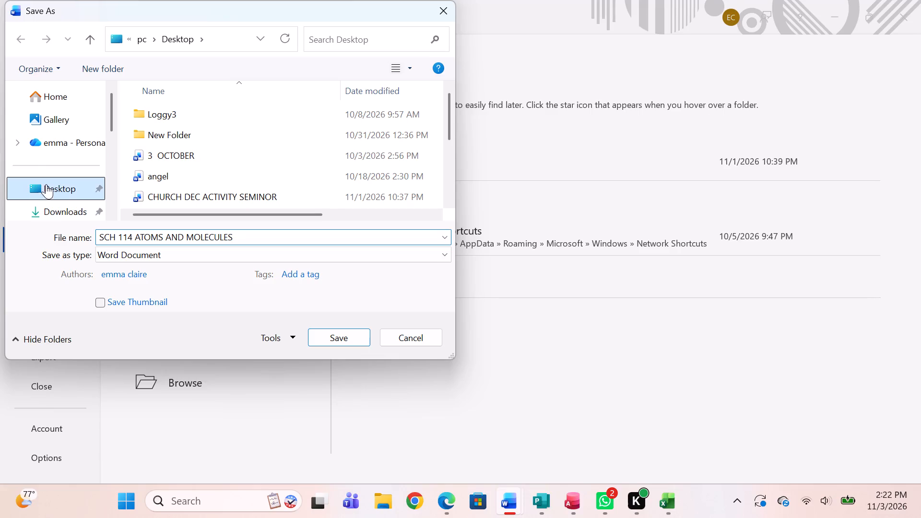
click(339, 341)
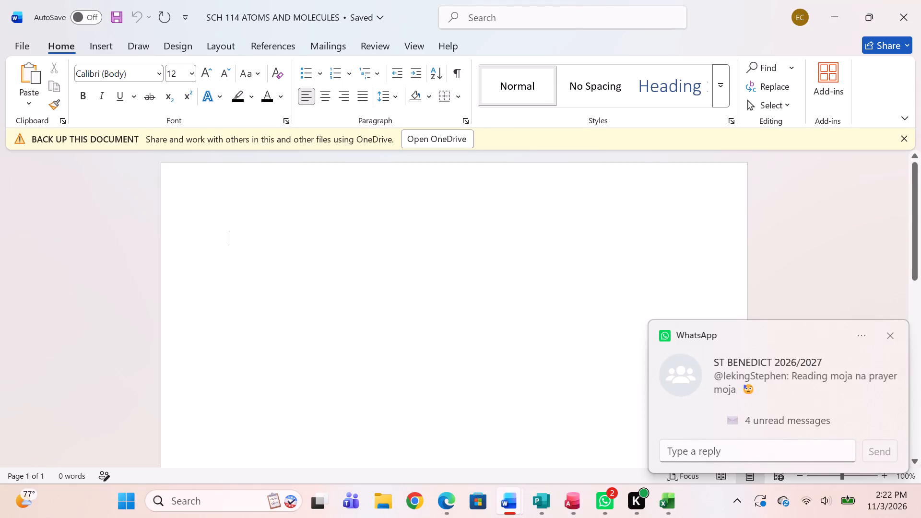
click(882, 334)
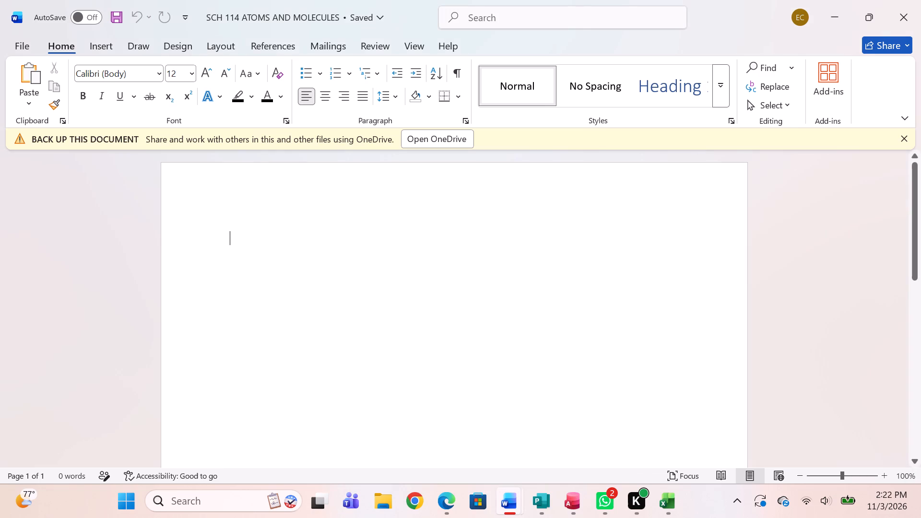
Set the blank document's font to Times New Roman and save the document.
click(159, 67)
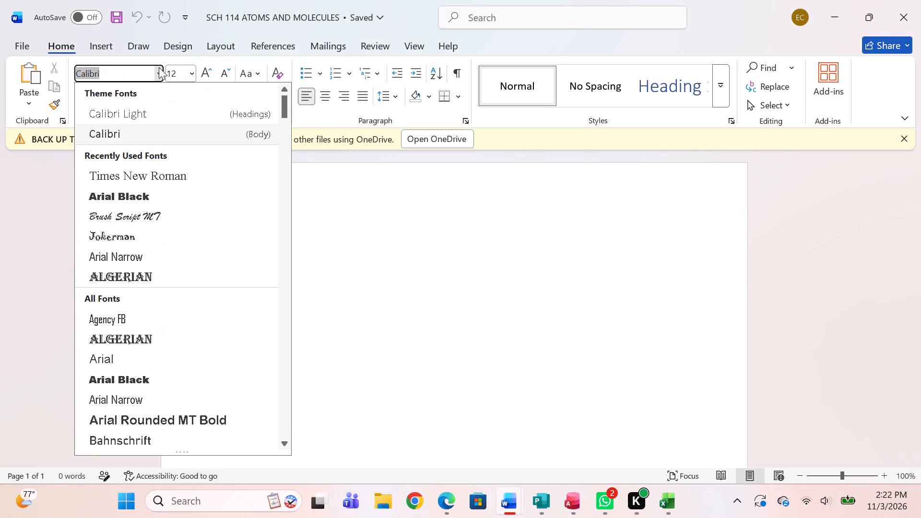
click(149, 173)
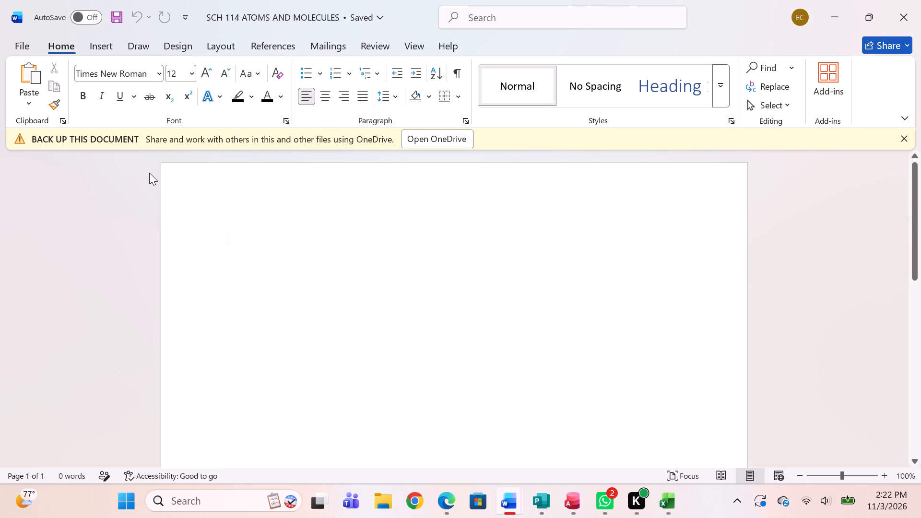
key(ctrl+s)
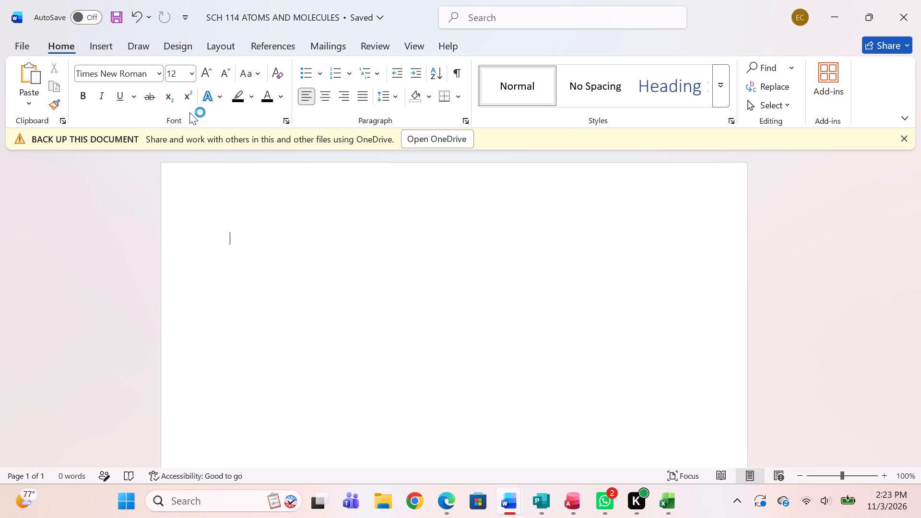
Enter the heading ATOMS AND MOLECULE on the first line of the document.
key(a)
text(TOMS)
key(space)
text(AND MOLECULES)
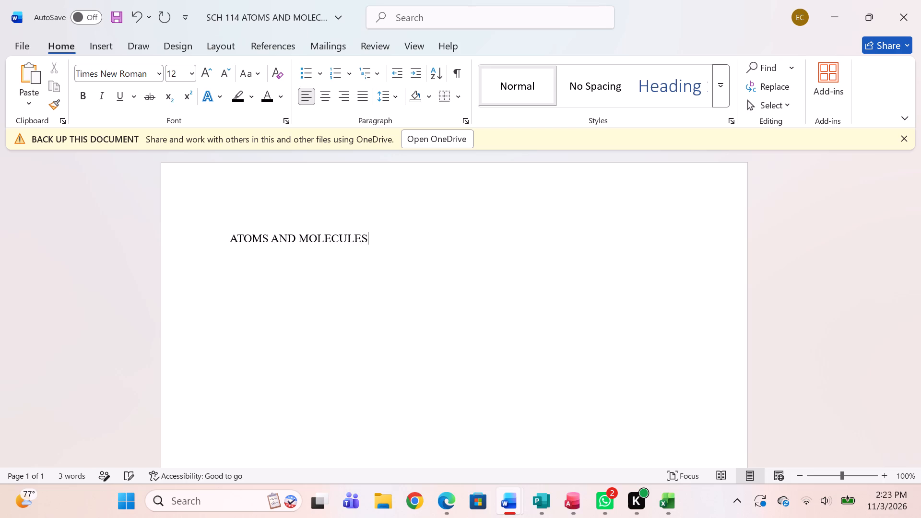
key(a)
key(BackSpace)
key(BackSpace)
Format the ATOMS AND MOLECULE heading with a double underline and the Arial Black font.
click(229, 239)
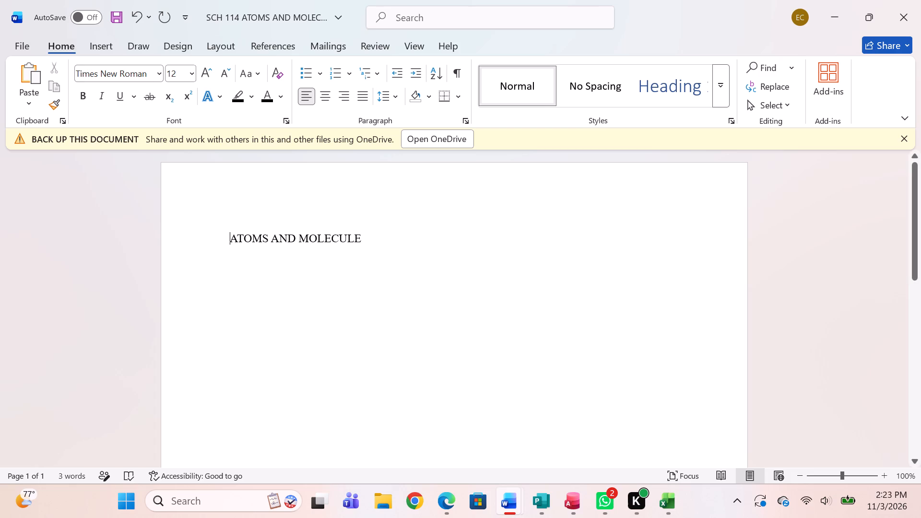
drag(229, 239, 385, 261)
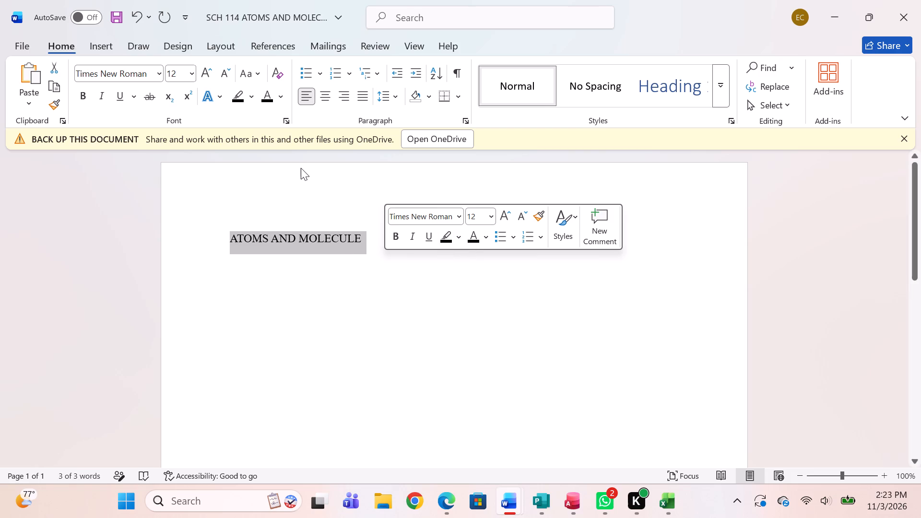
click(116, 90)
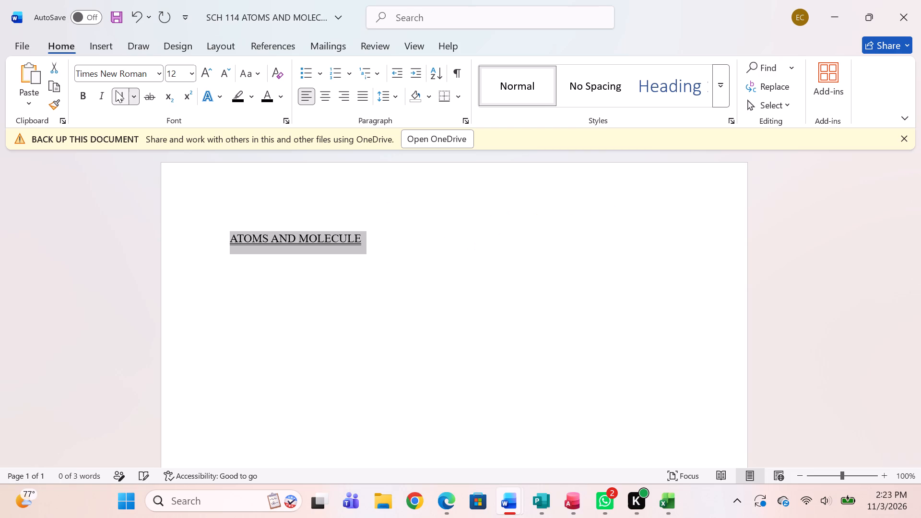
click(280, 98)
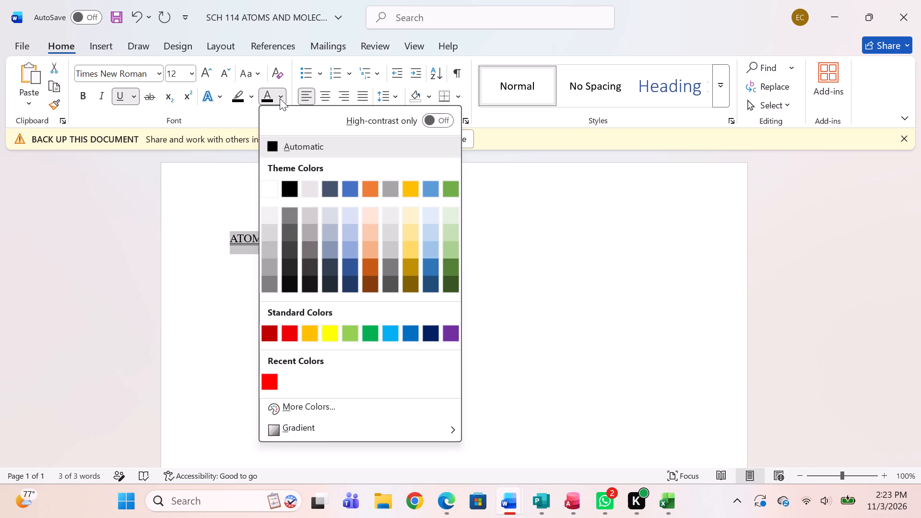
click(159, 74)
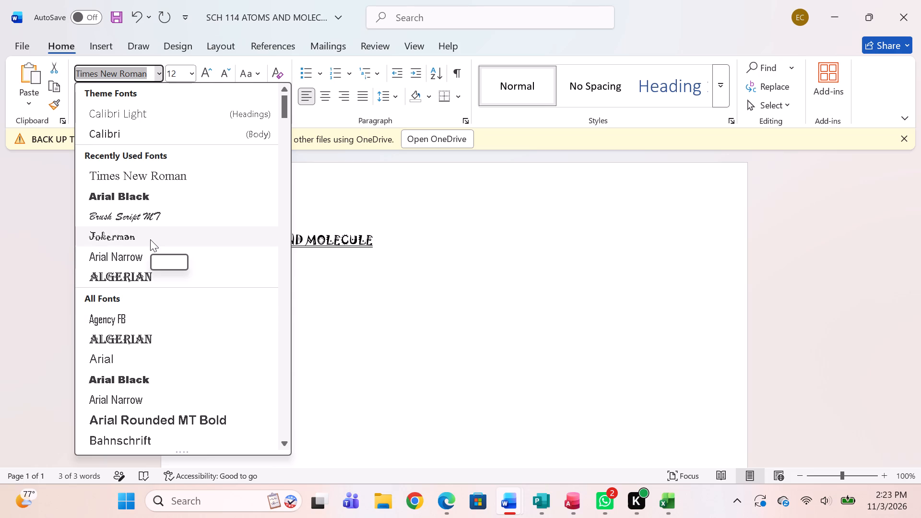
click(151, 378)
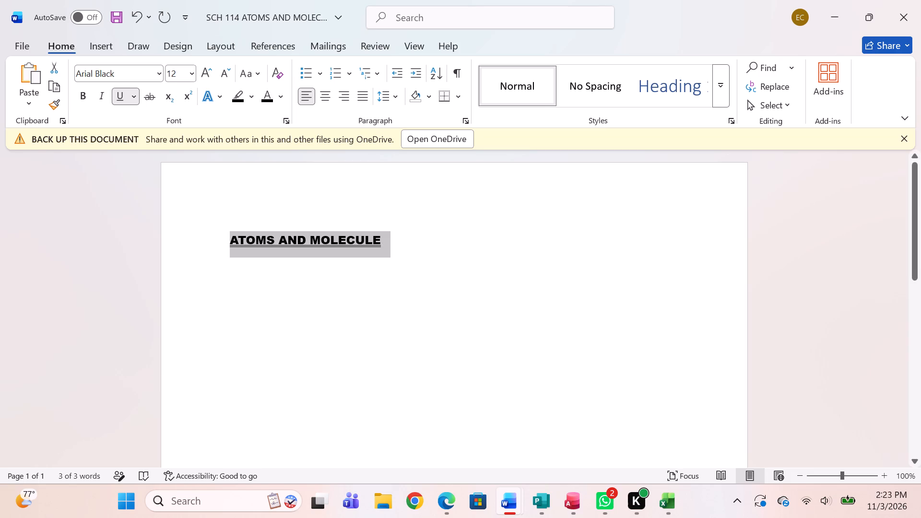
Start a new line below the heading with underlining off and the font set to Times New Roman.
click(409, 242)
key(Return)
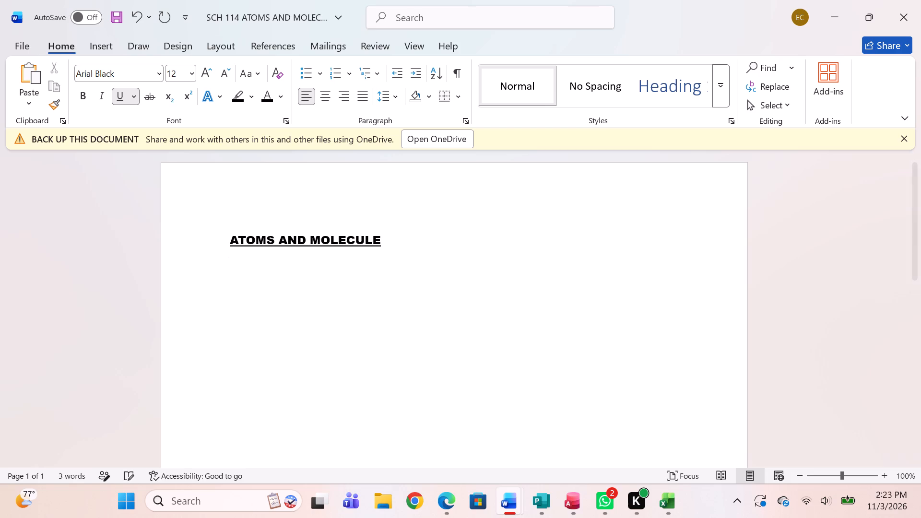
click(124, 100)
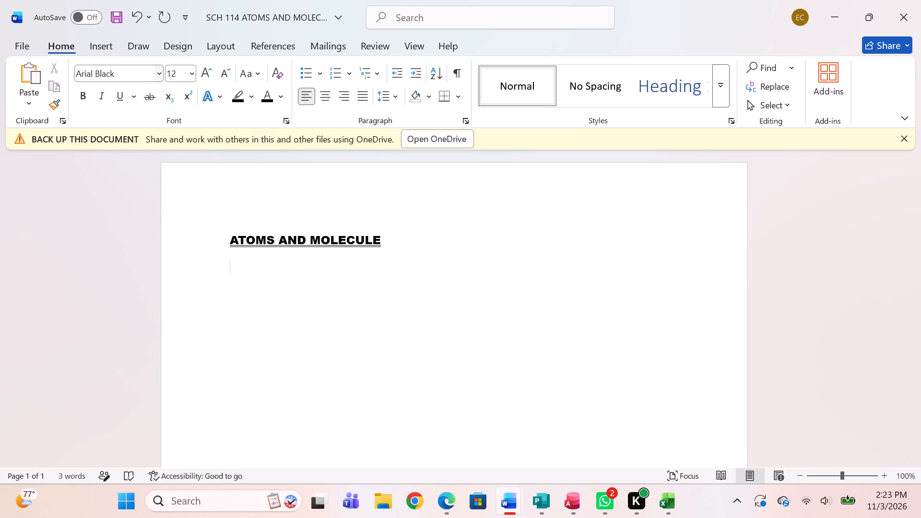
click(162, 76)
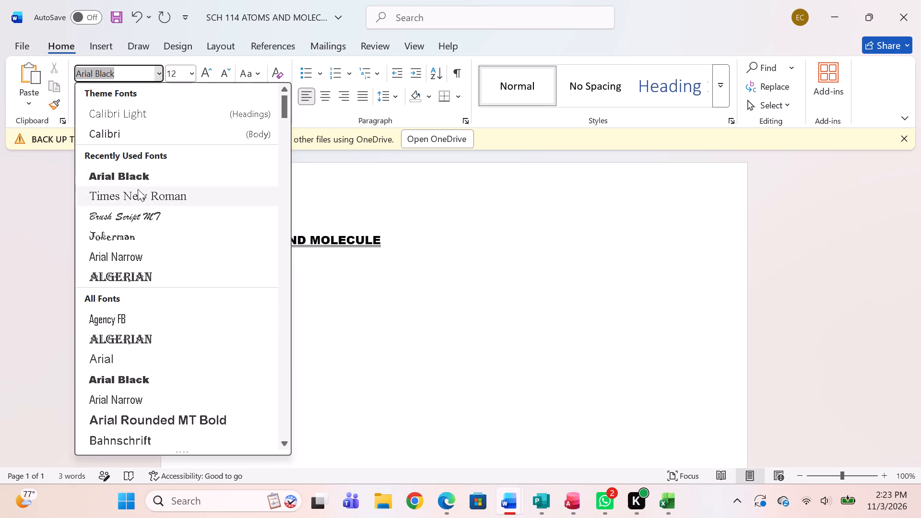
click(138, 189)
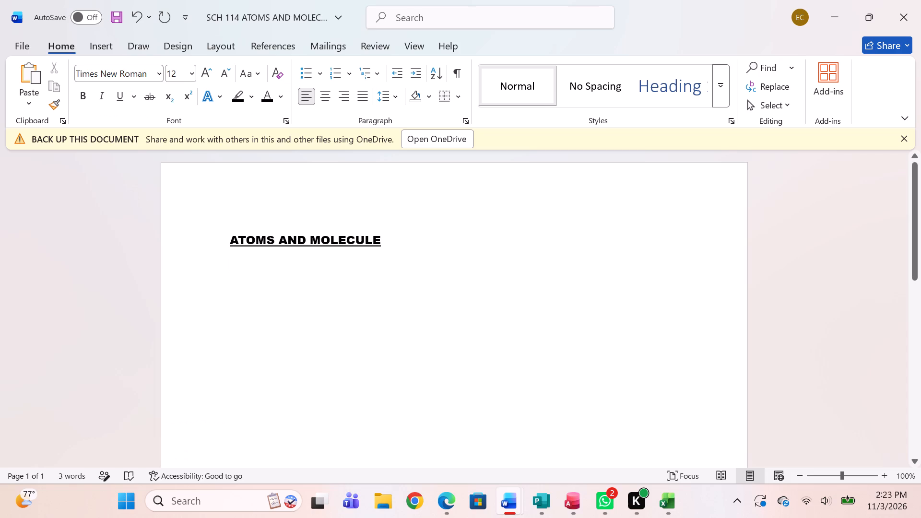